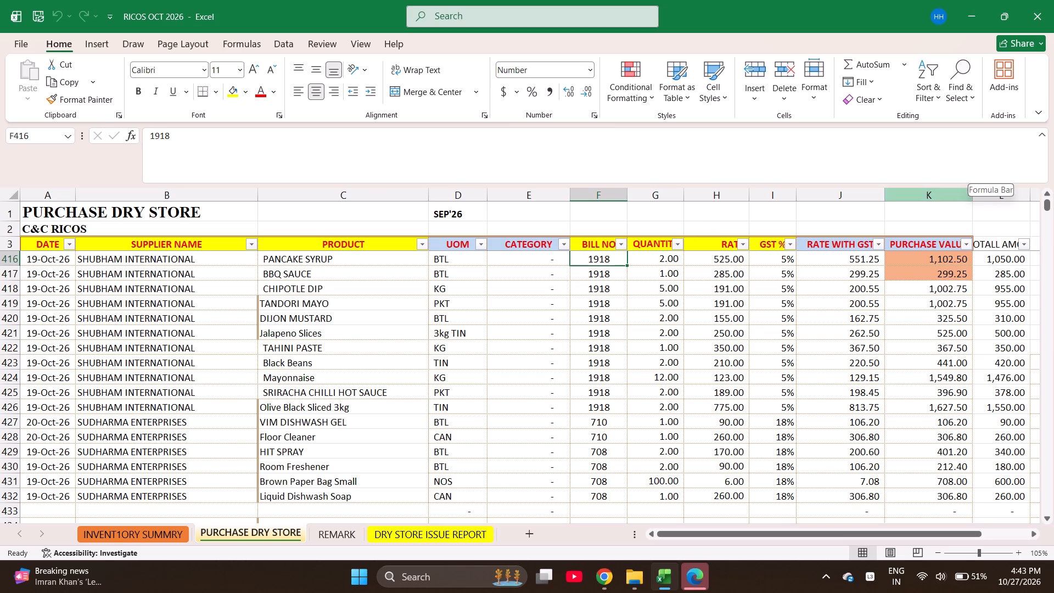
Filter the SUPPLIER NAME column of the PURCHASE DRY STORE sheet to CHOPRA STORE using the search text chopr.
left_click(249, 243)
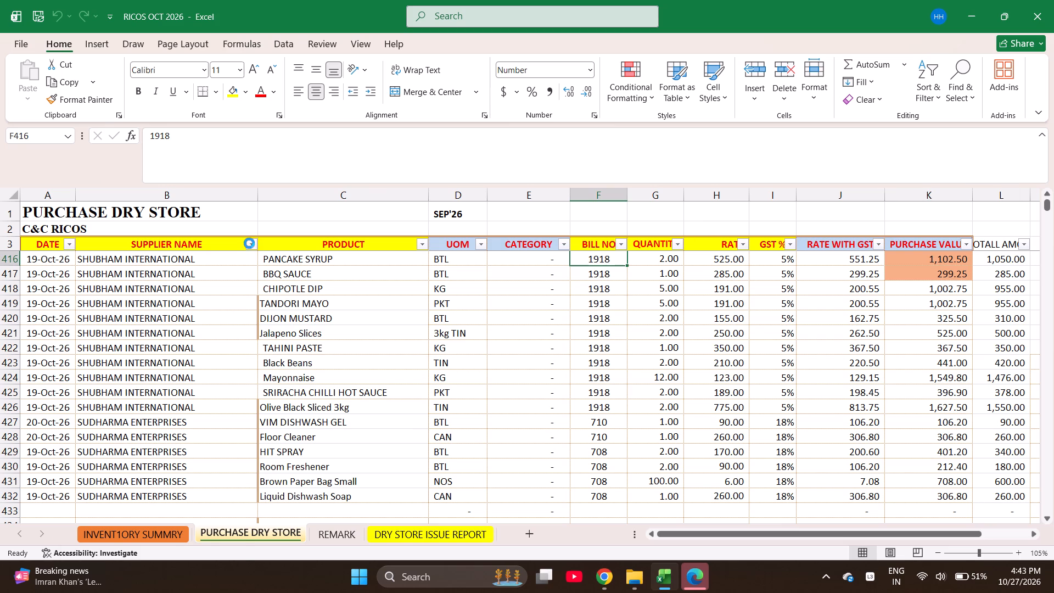
type("ech")
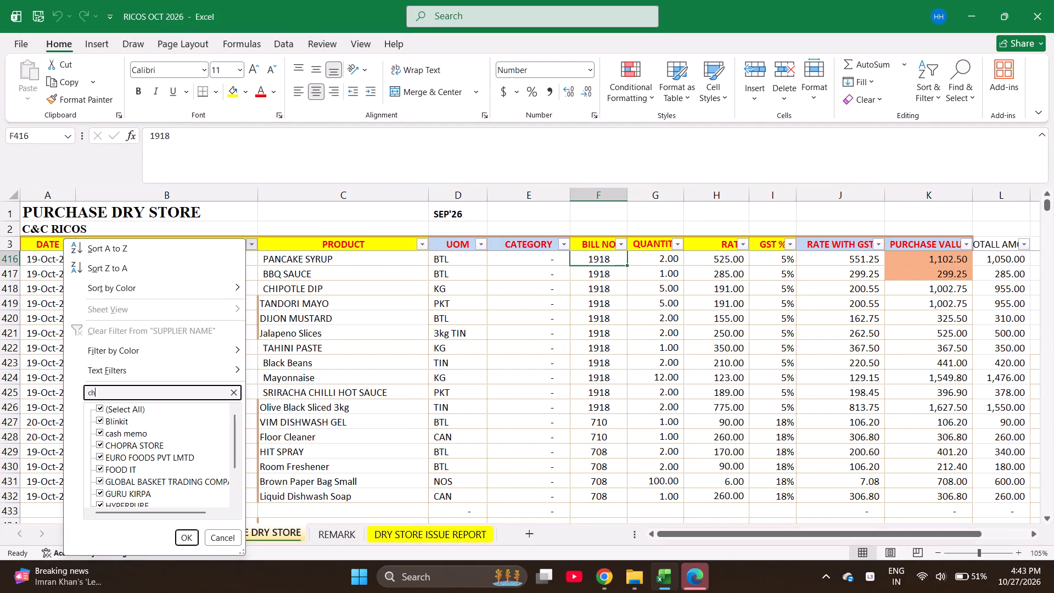
type("opr")
key("Return")
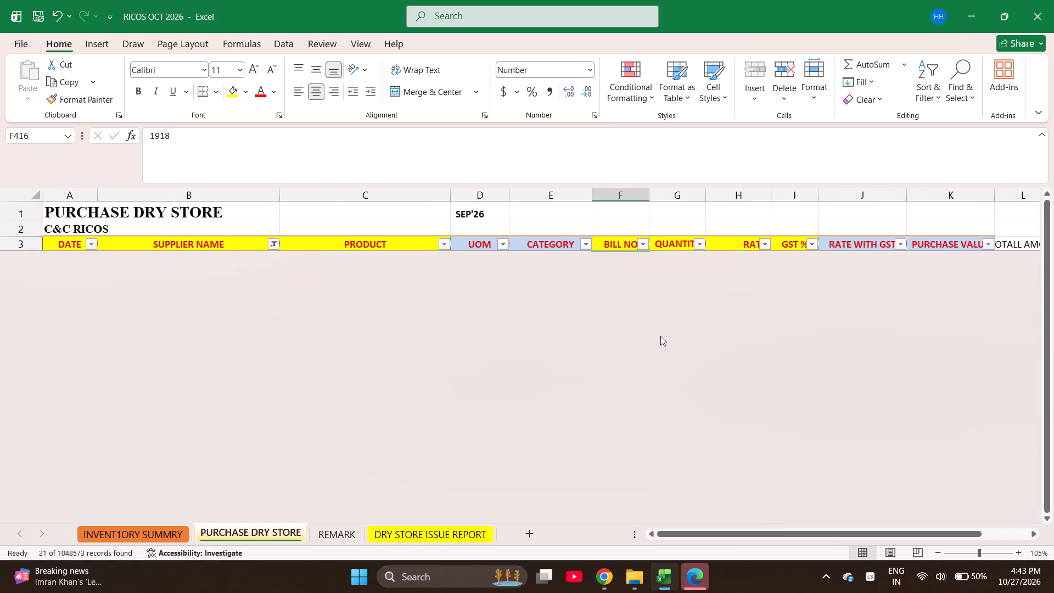
Look through the CHOPRA STORE purchases and search the BILL NO filter for bill 3430, clearing the search without applying it.
scroll(660, 336, "up", 4)
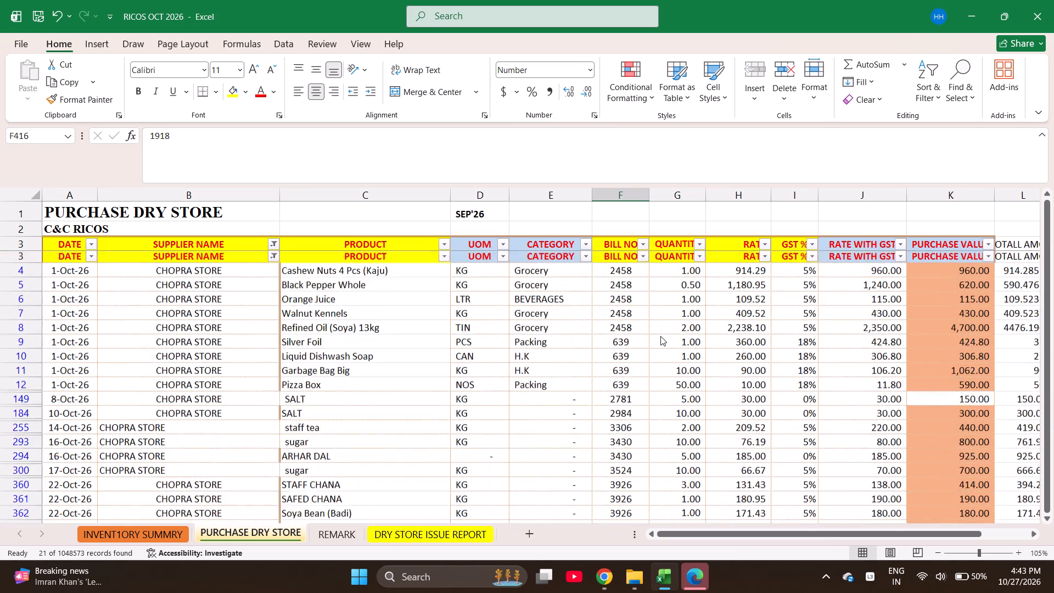
scroll(660, 336, "up", 2)
scroll(660, 336, "down", 2)
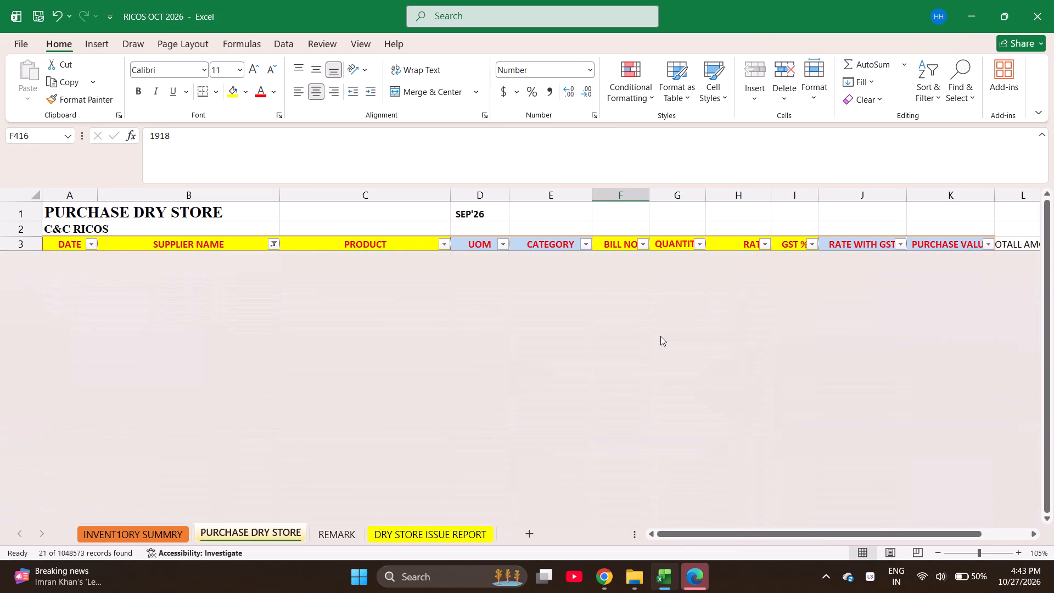
scroll(660, 336, "down", 2)
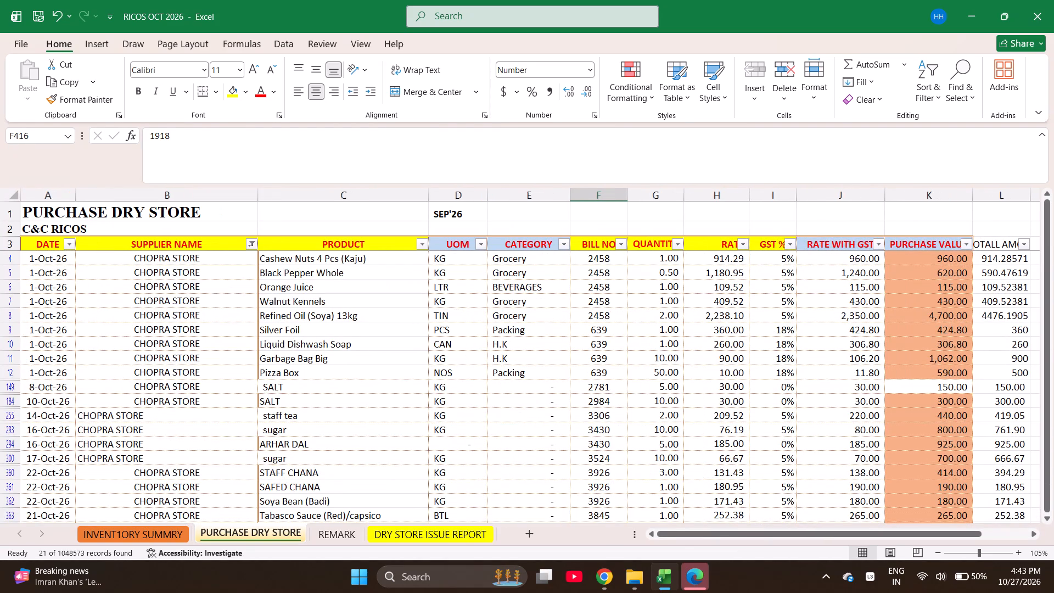
scroll(515, 343, "down", 1)
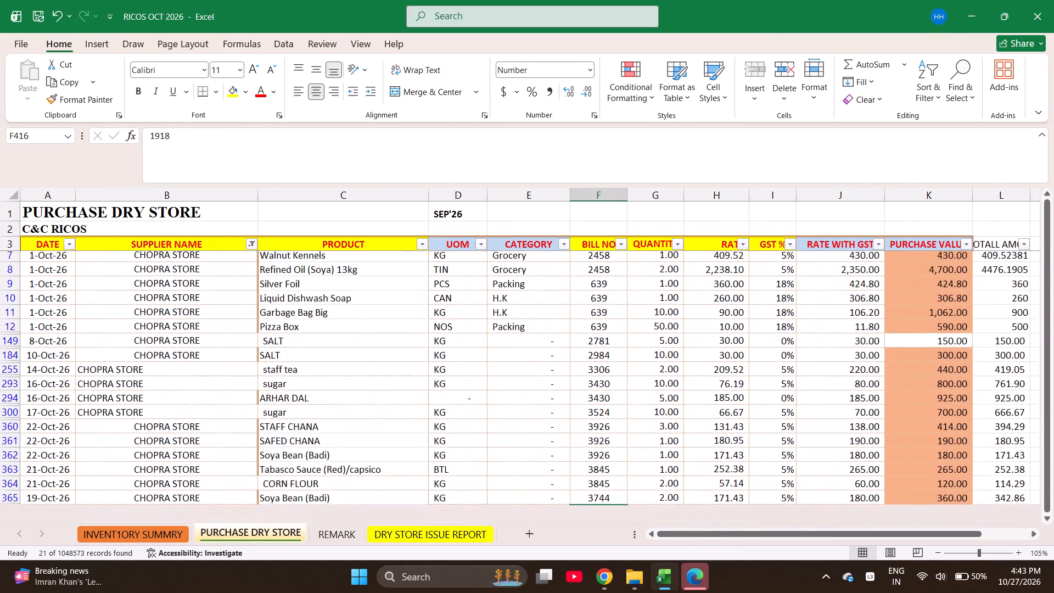
scroll(515, 343, "down", 1)
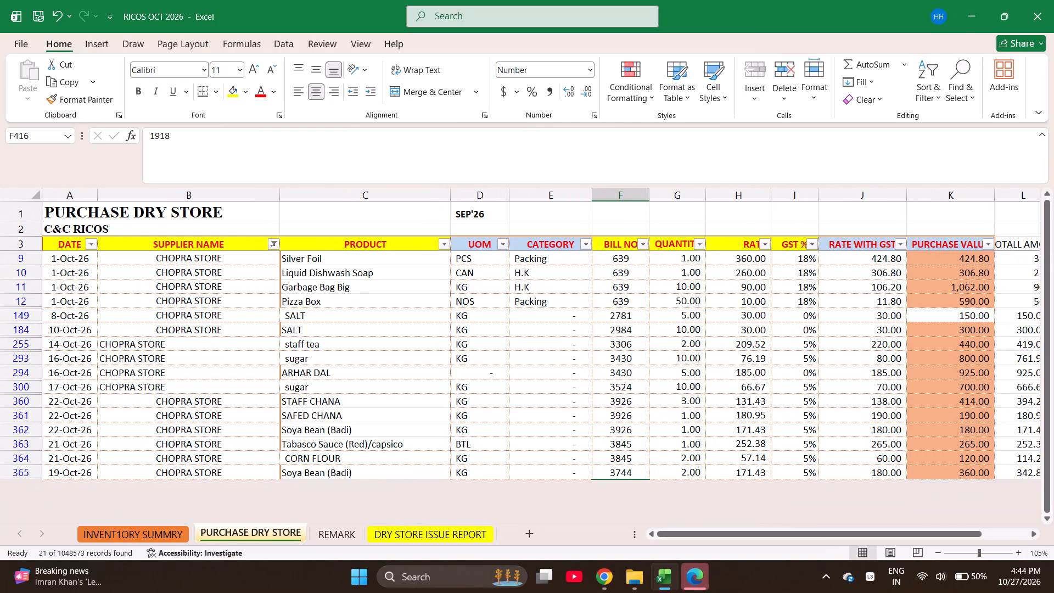
left_click(643, 242)
key("e")
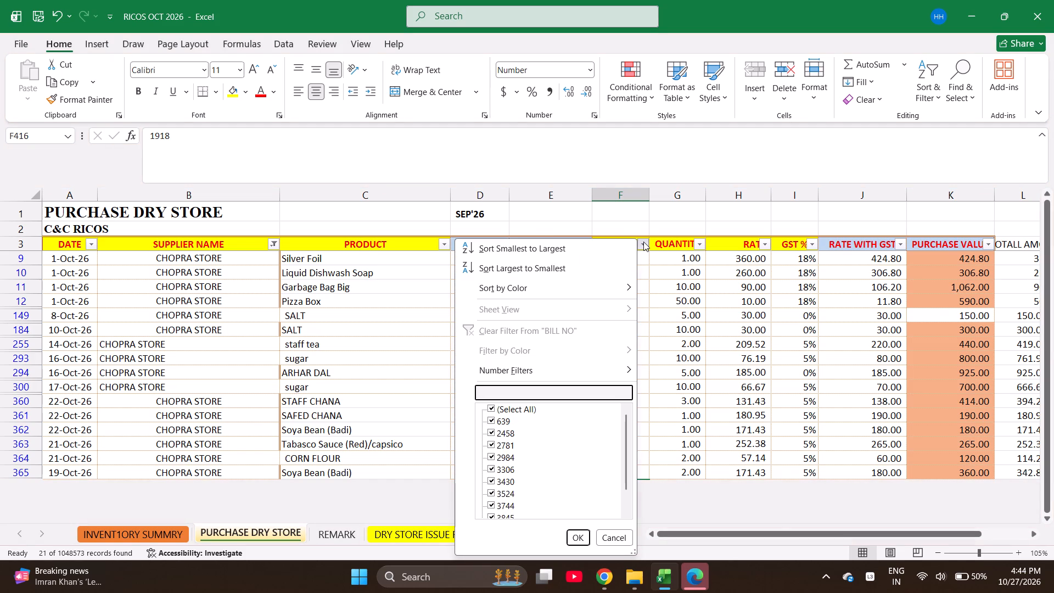
type("3430")
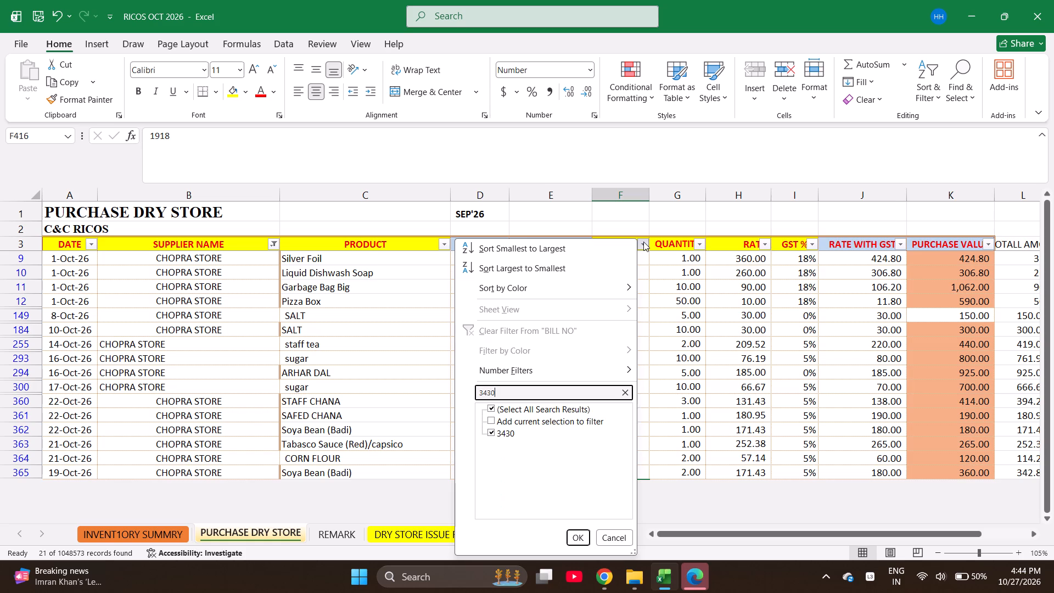
key("BackSpace")
key("BackSpace")
key("BackSpace")
key("BackSpace")
key("BackSpace")
key("BackSpace")
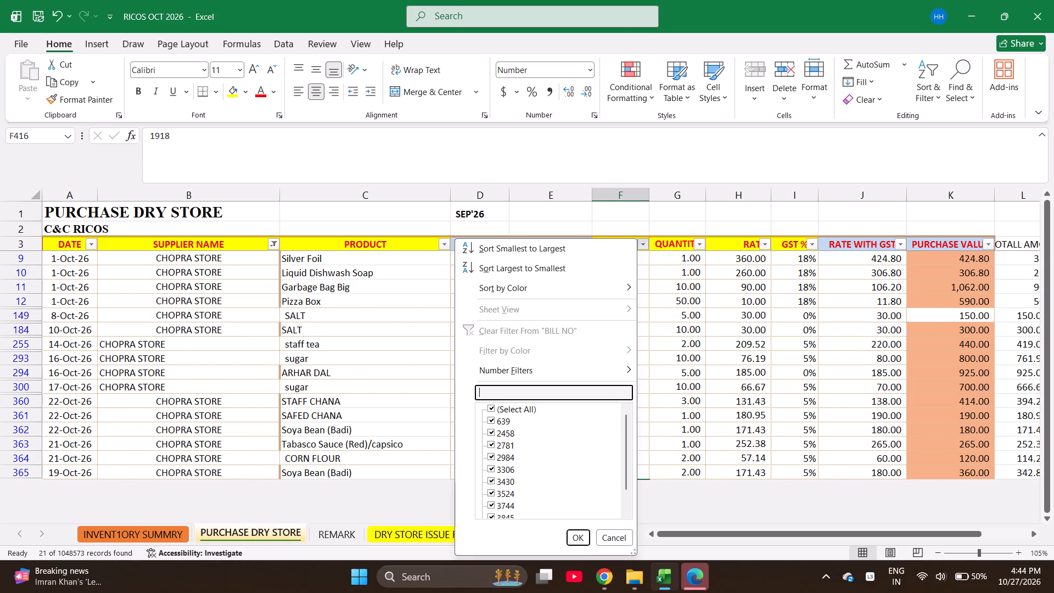
Search the BILL NO filter values for bill 3306, then clear the search text.
type("3306")
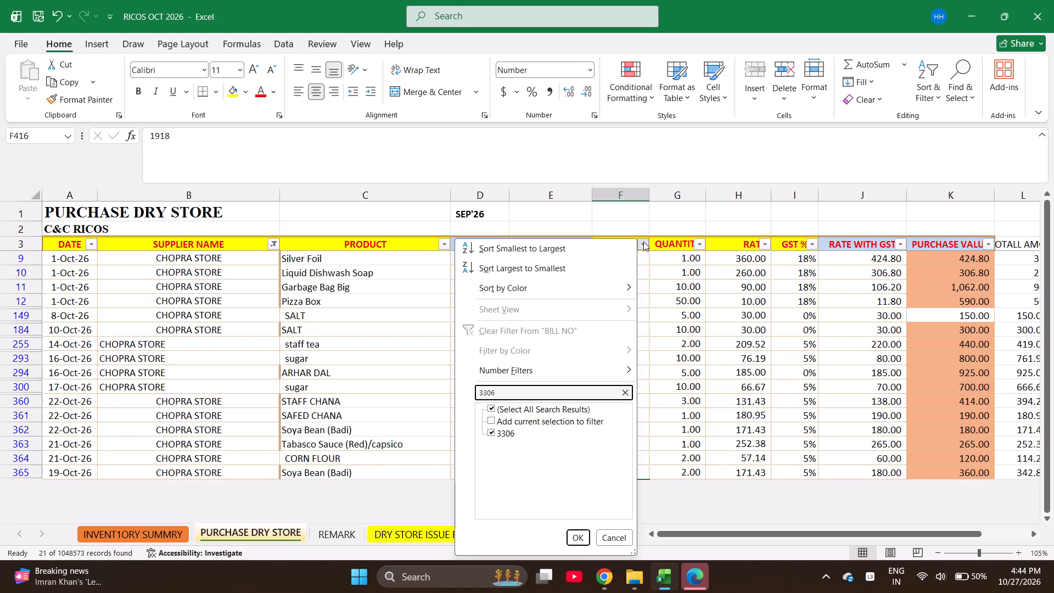
key("BackSpace")
key("BackSpace")
key("BackSpace")
key("BackSpace")
key("BackSpace")
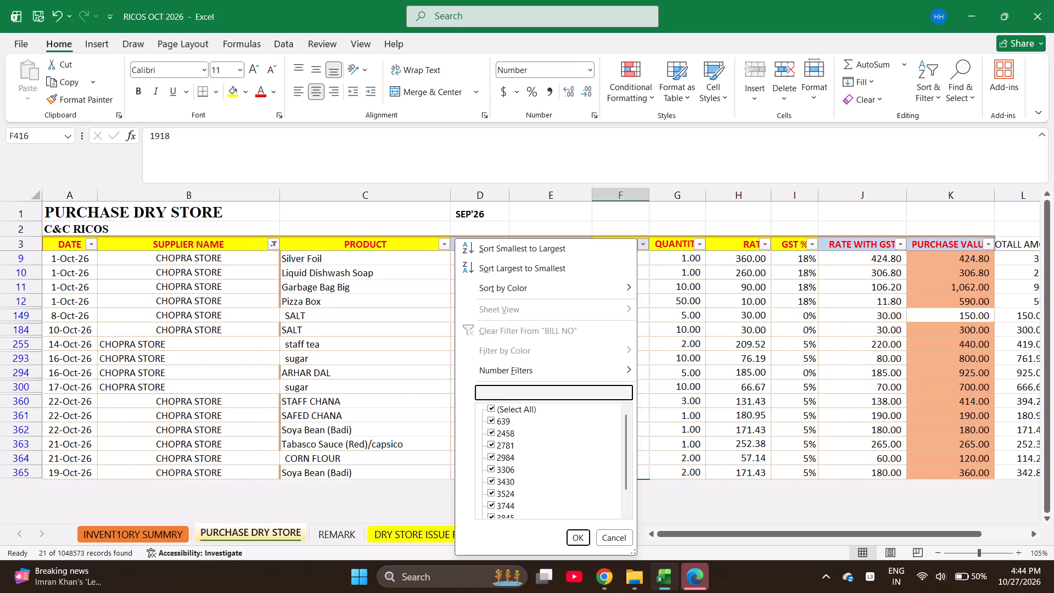
type("2984")
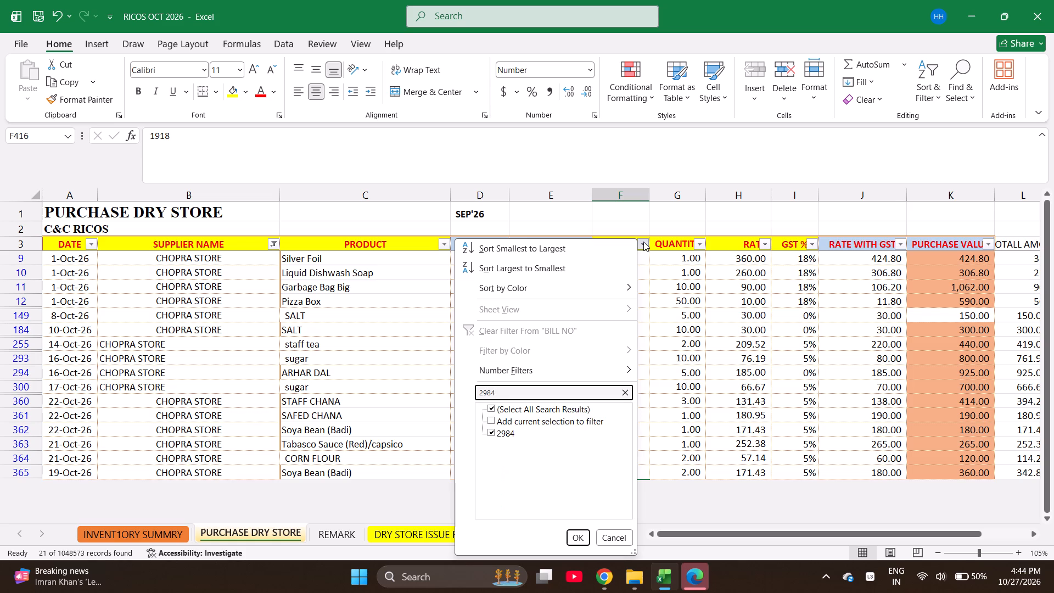
key("BackSpace")
key("BackSpace")
key("BackSpace")
key("BackSpace")
key("BackSpace")
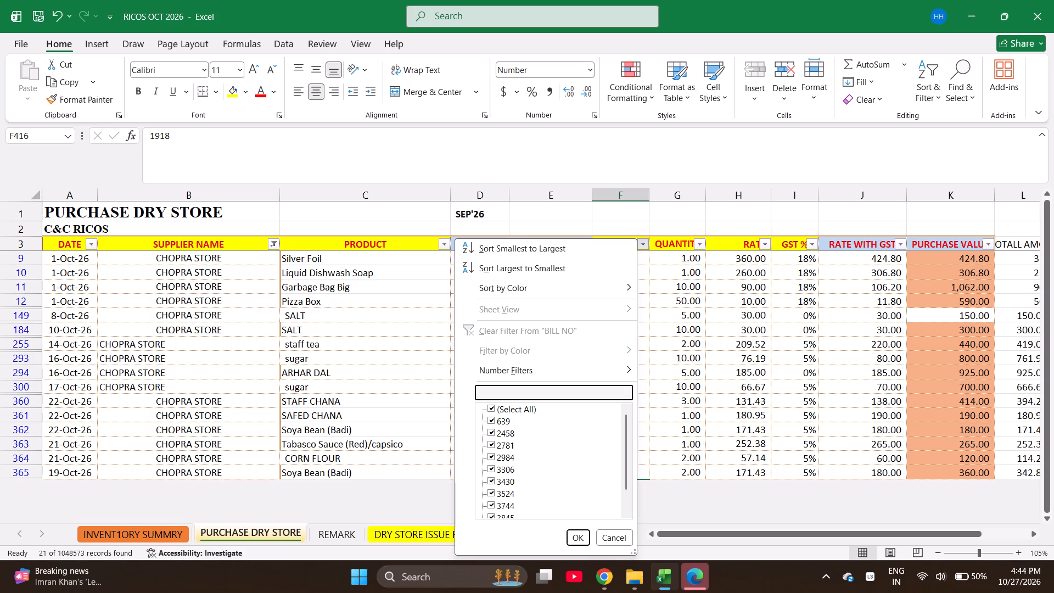
Search the BILL NO filter values for bill 2781, then clear the search text.
type("1781")
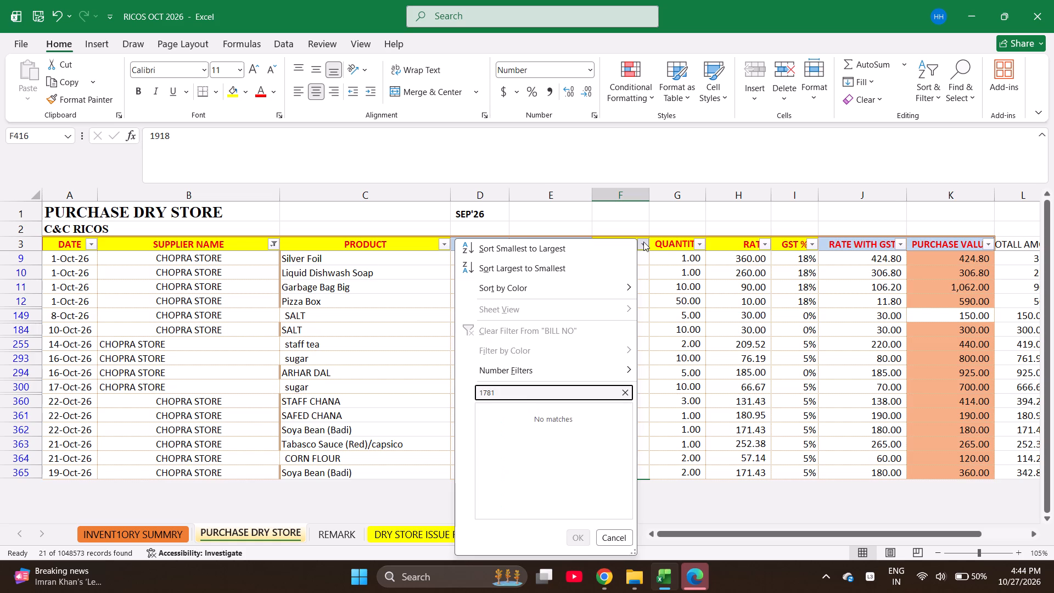
key("BackSpace")
key("BackSpace")
key("BackSpace")
key("BackSpace")
key("BackSpace")
type("2781")
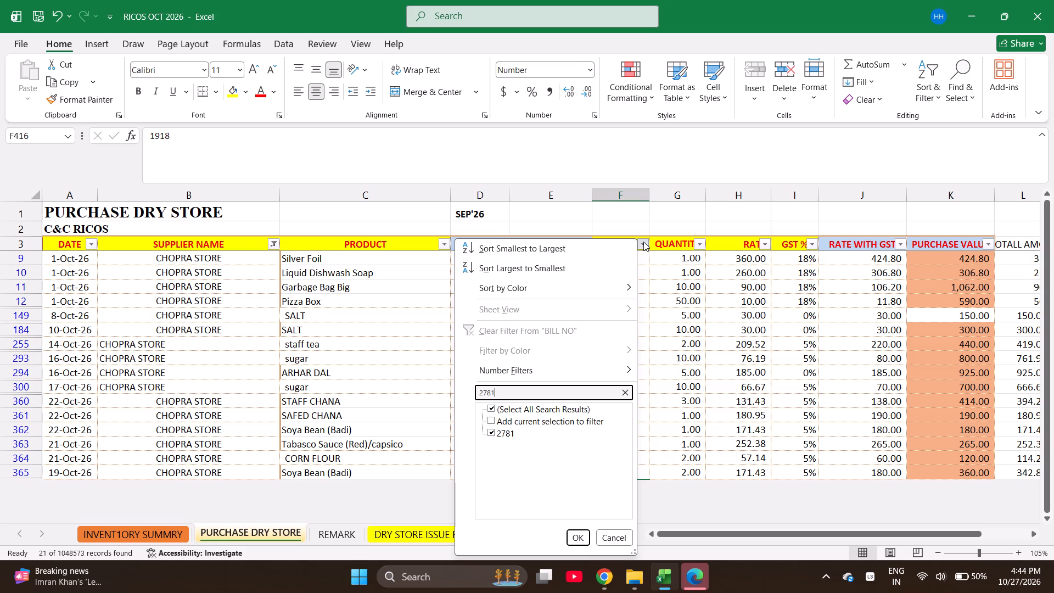
key("BackSpace")
key("BackSpace")
key("BackSpace")
key("BackSpace")
key("BackSpace")
key("BackSpace")
key("BackSpace")
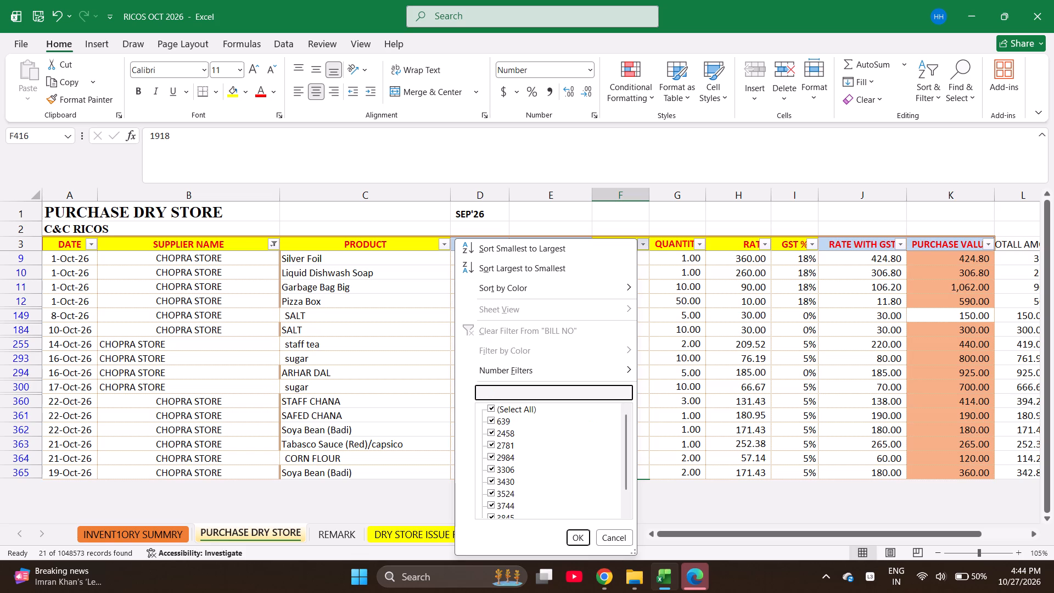
Search the BILL NO filter values for bill 2569, then clear the search text.
type("2569")
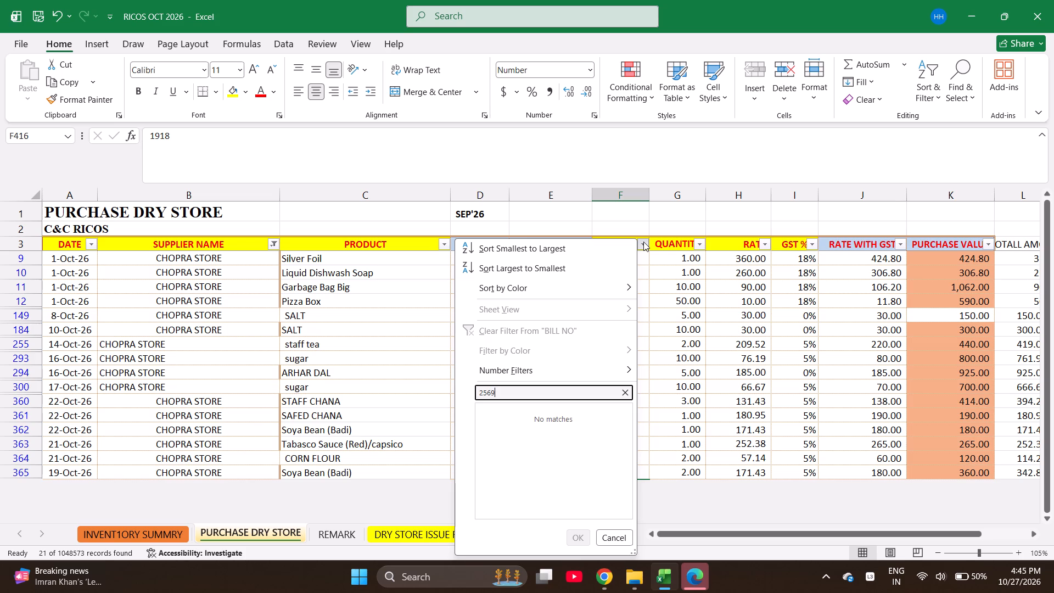
key("BackSpace")
key("BackSpace")
key("BackSpace")
key("BackSpace")
key("BackSpace")
key("BackSpace")
key("BackSpace")
key("BackSpace")
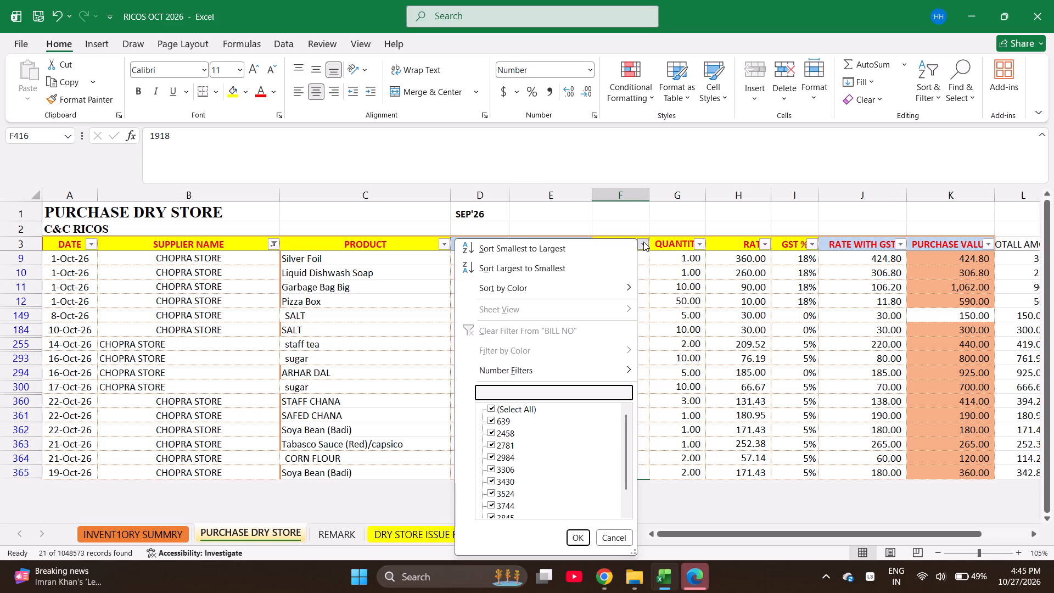
Search the BILL NO filter values for bill 2510, then clear the search text.
type("2510")
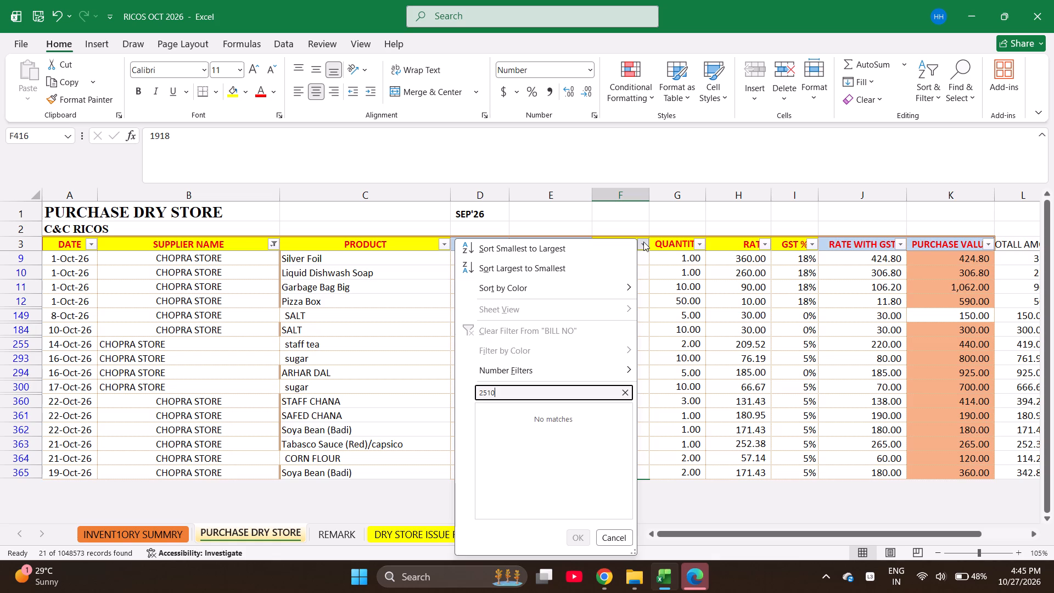
key("BackSpace")
key("BackSpace")
key("BackSpace")
key("BackSpace")
key("BackSpace")
key("BackSpace")
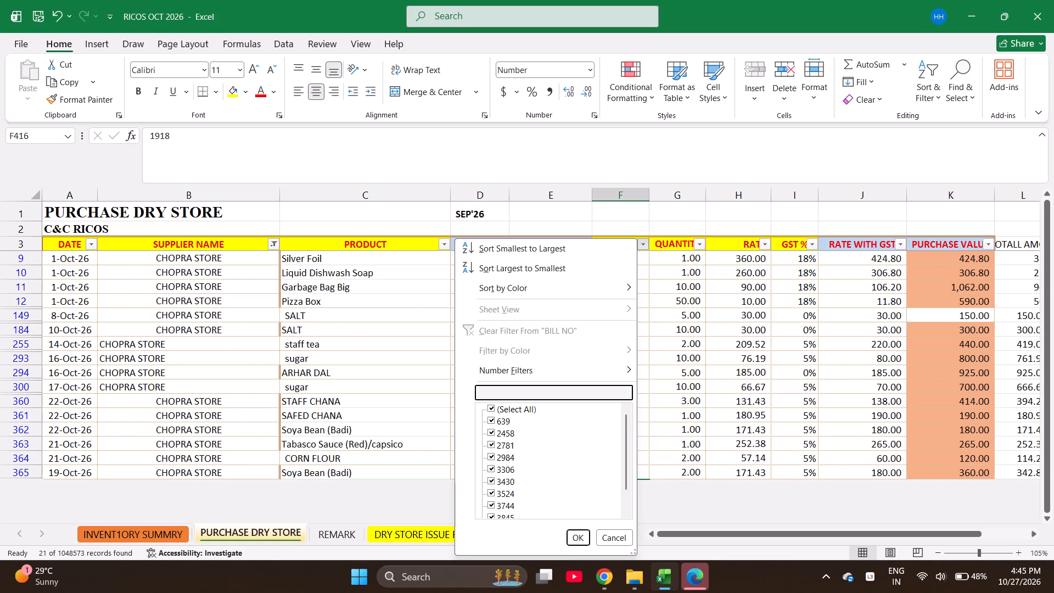
Search the BILL NO filter values for bill 2446, then clear the search text.
type("2446")
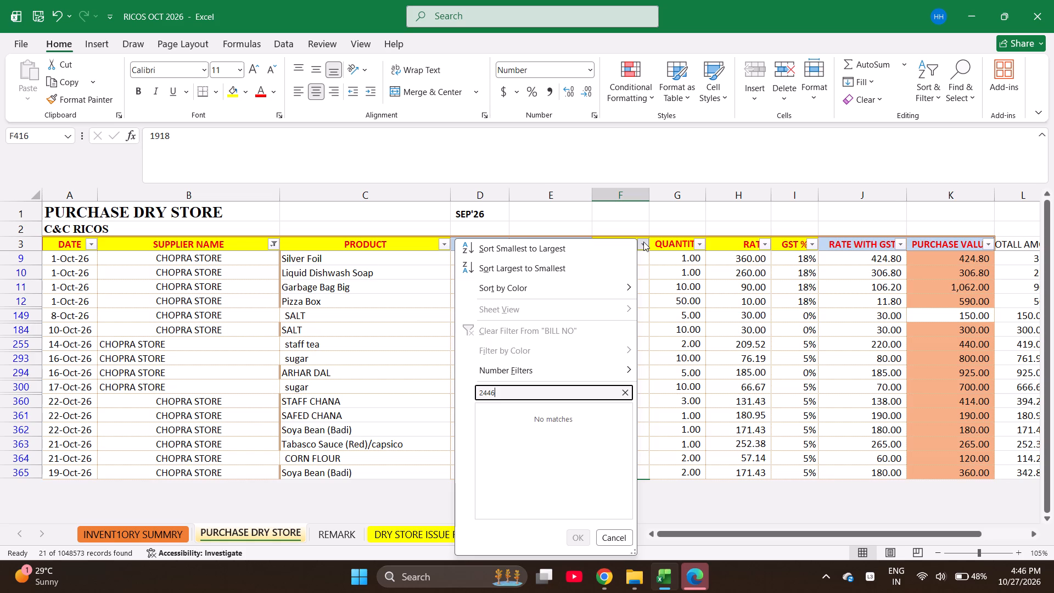
key("BackSpace")
key("BackSpace")
key("BackSpace")
key("BackSpace")
key("BackSpace")
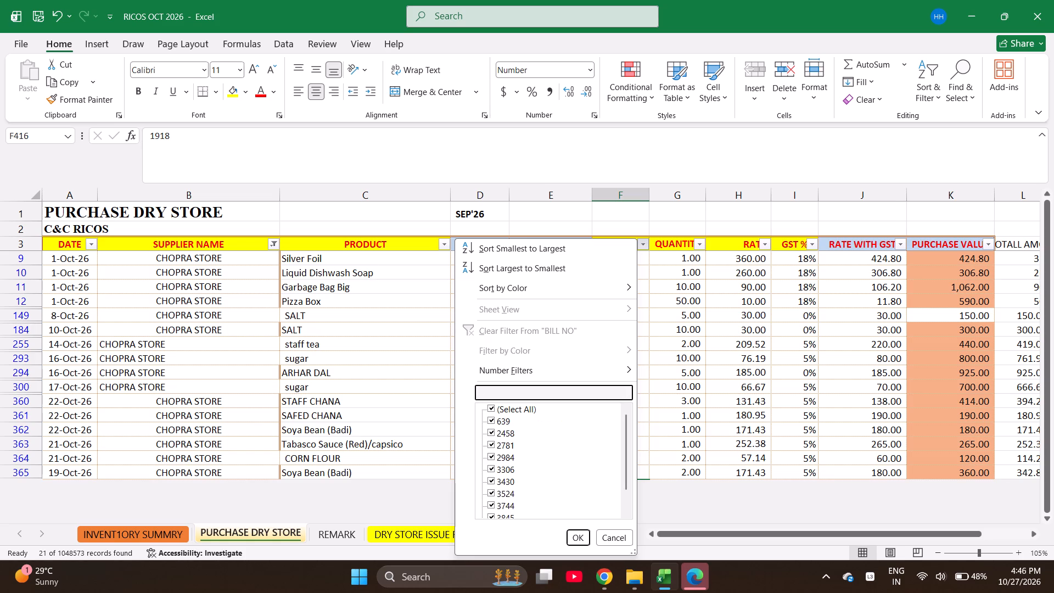
Filter the BILL NO column to bill 2458 and review its product rows and purchase values.
type("2458")
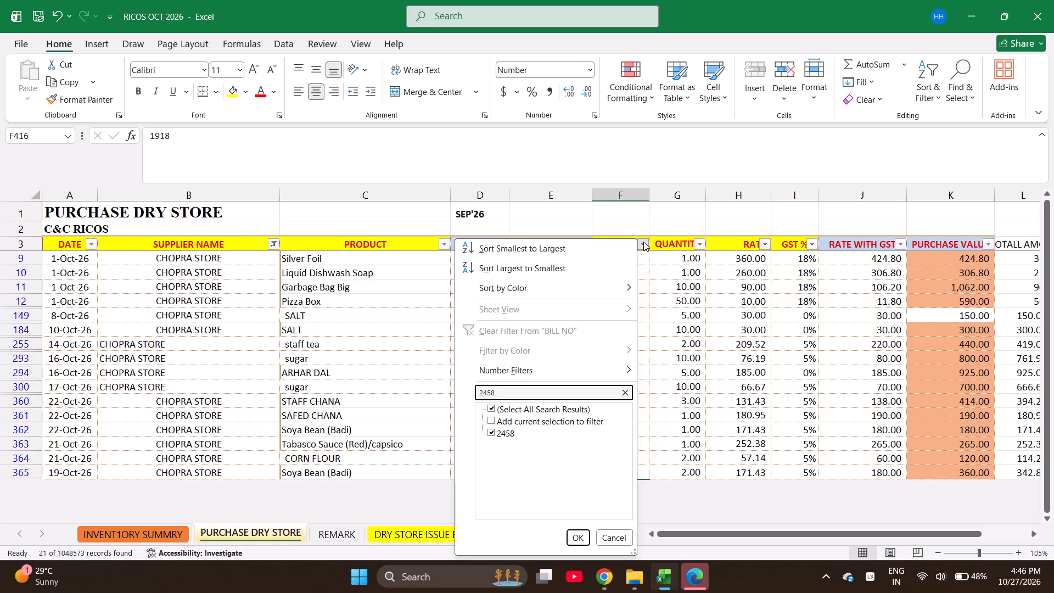
key("Return")
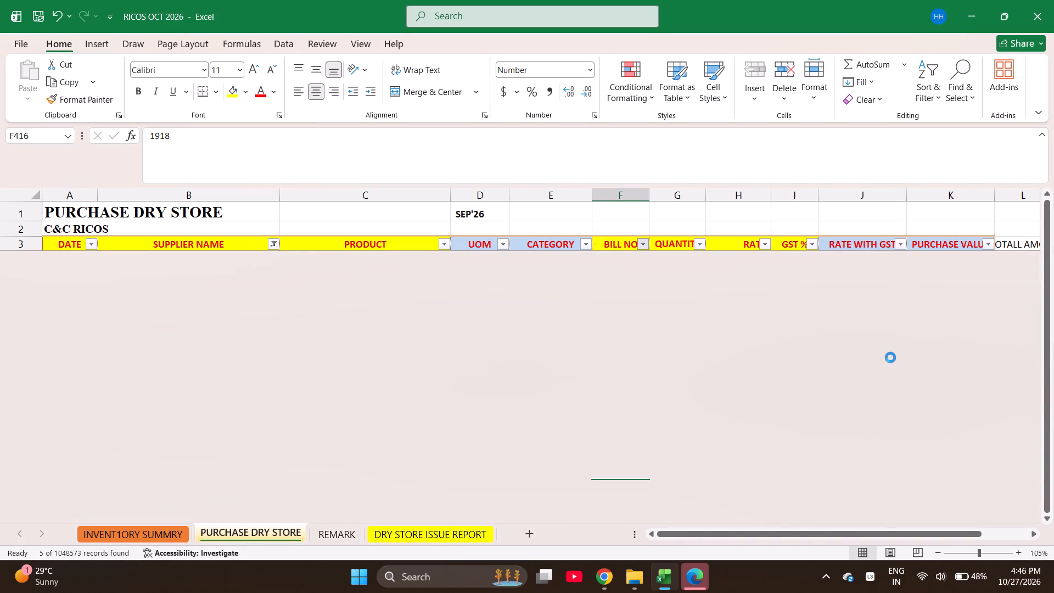
scroll(890, 357, "up", 2)
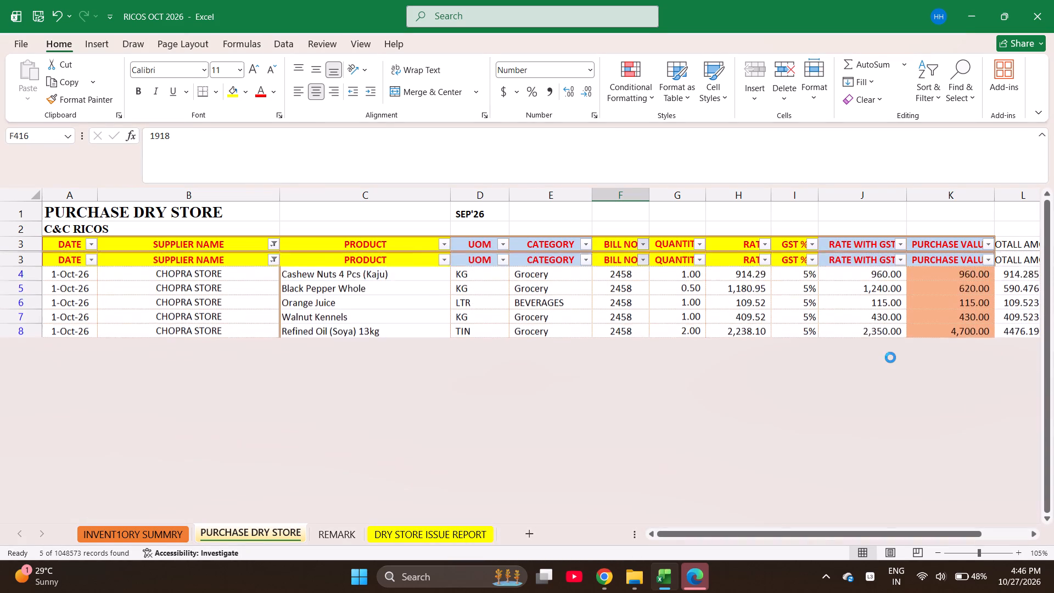
scroll(890, 357, "up", 1)
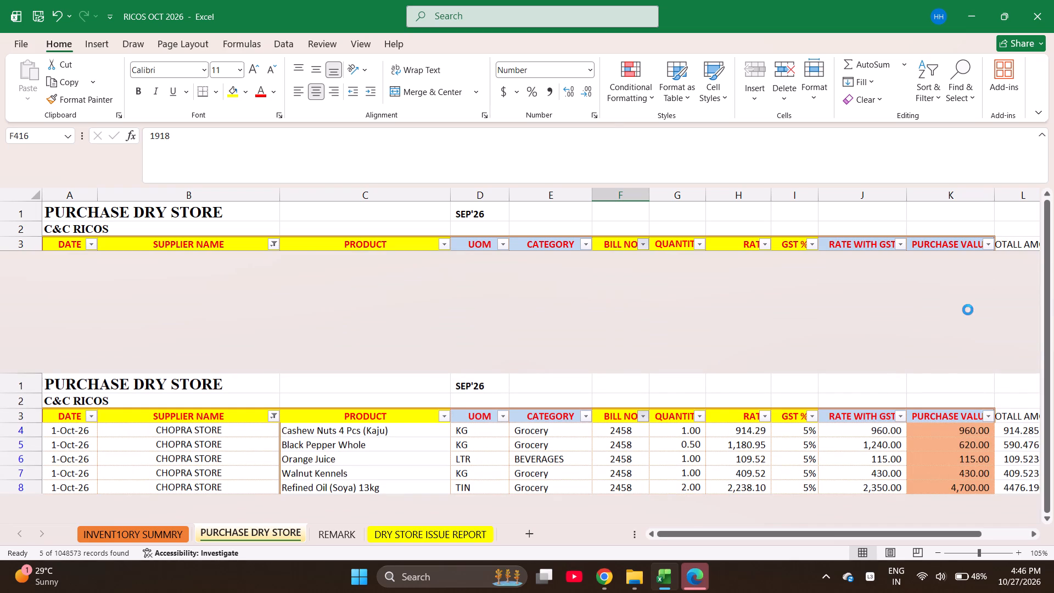
scroll(961, 368, "down", 1)
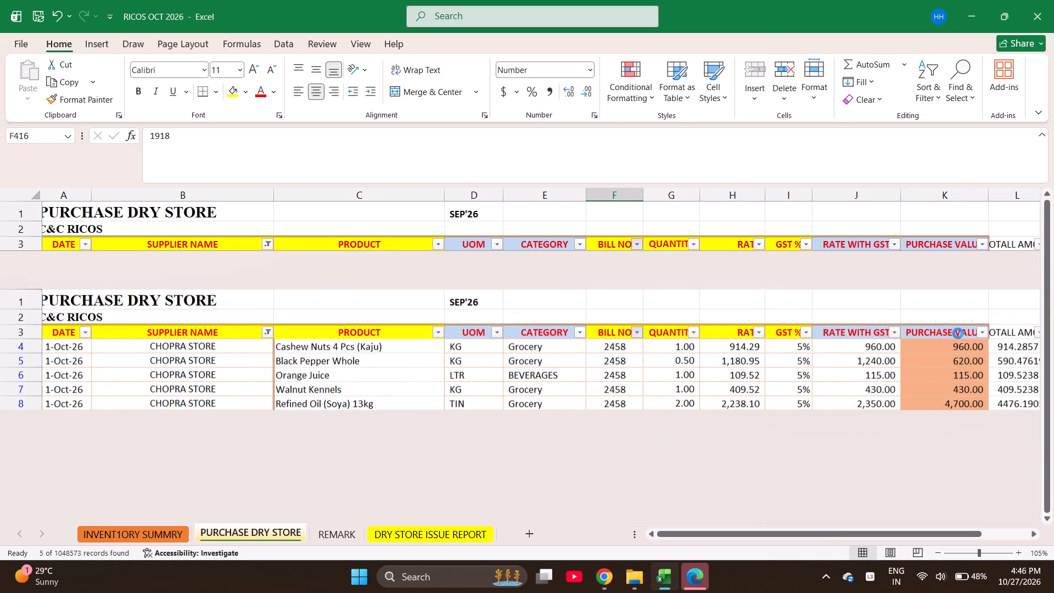
left_click(960, 345)
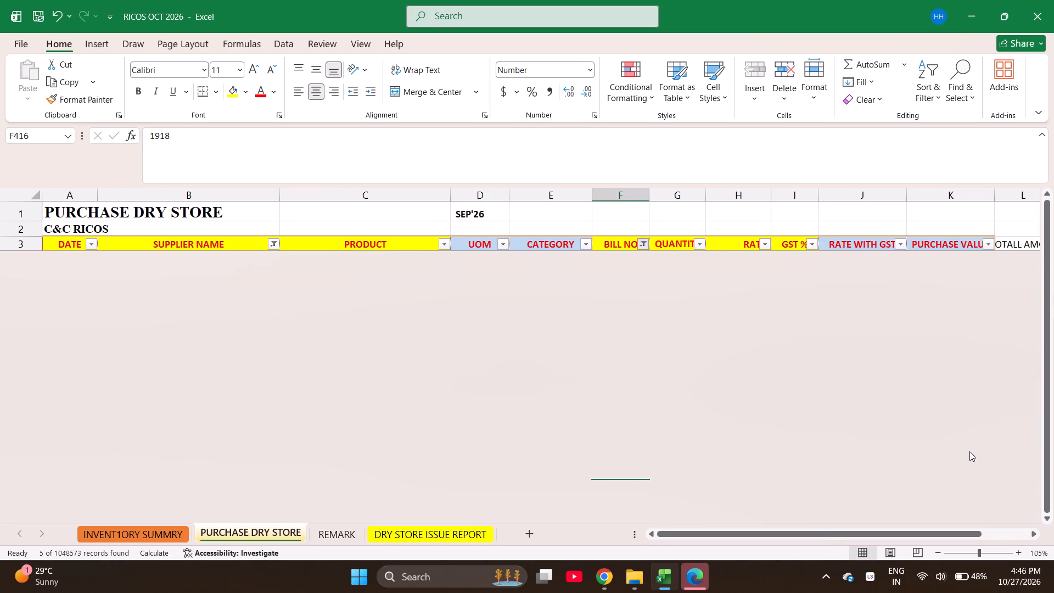
scroll(892, 352, "up", 2)
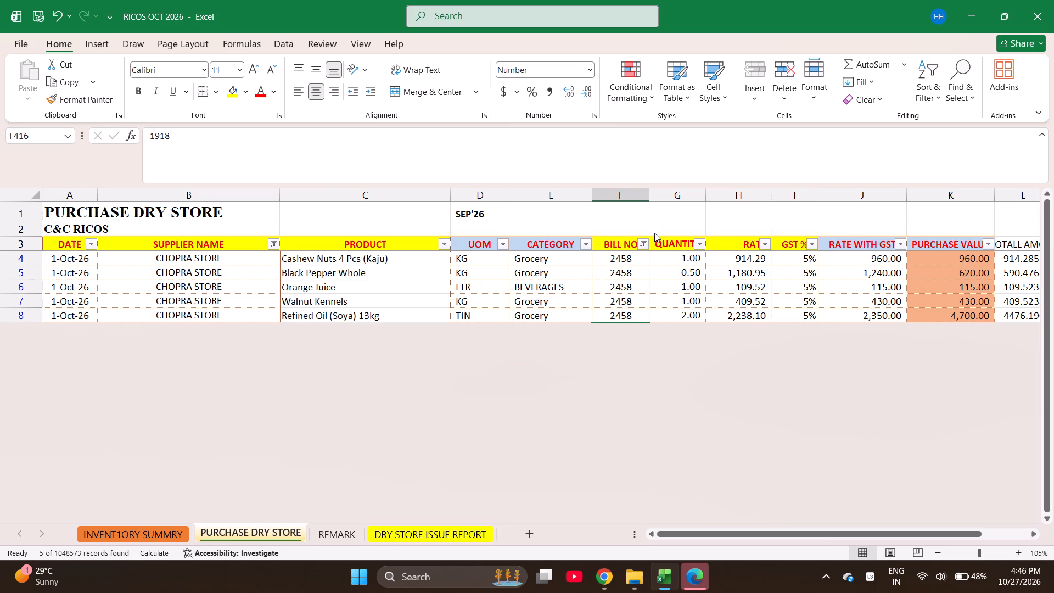
Change the BILL NO column filter to show only bill 3926.
left_click(641, 242)
type("e39")
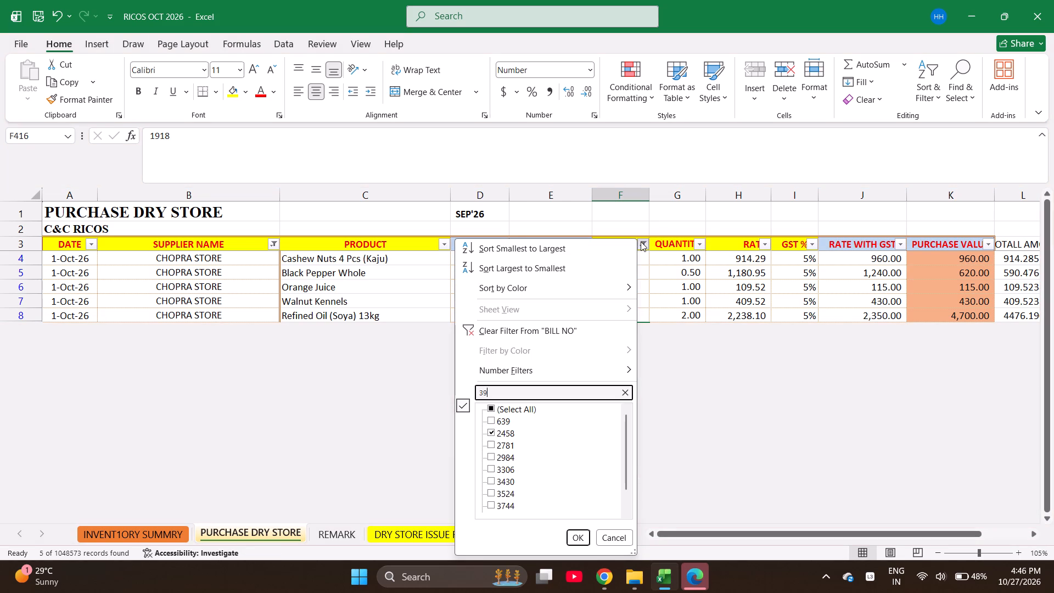
type("26")
key("Return")
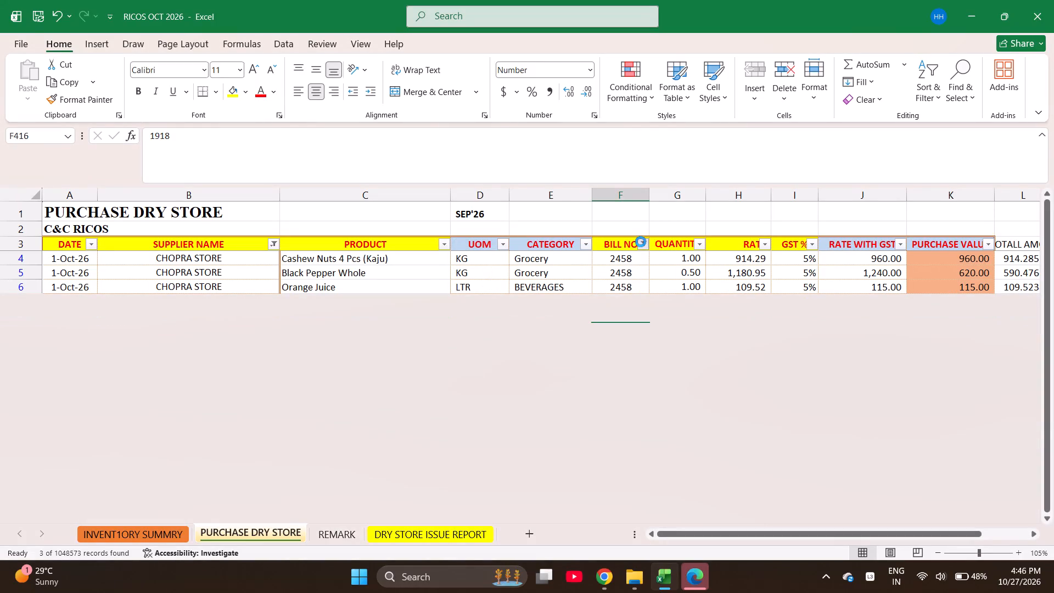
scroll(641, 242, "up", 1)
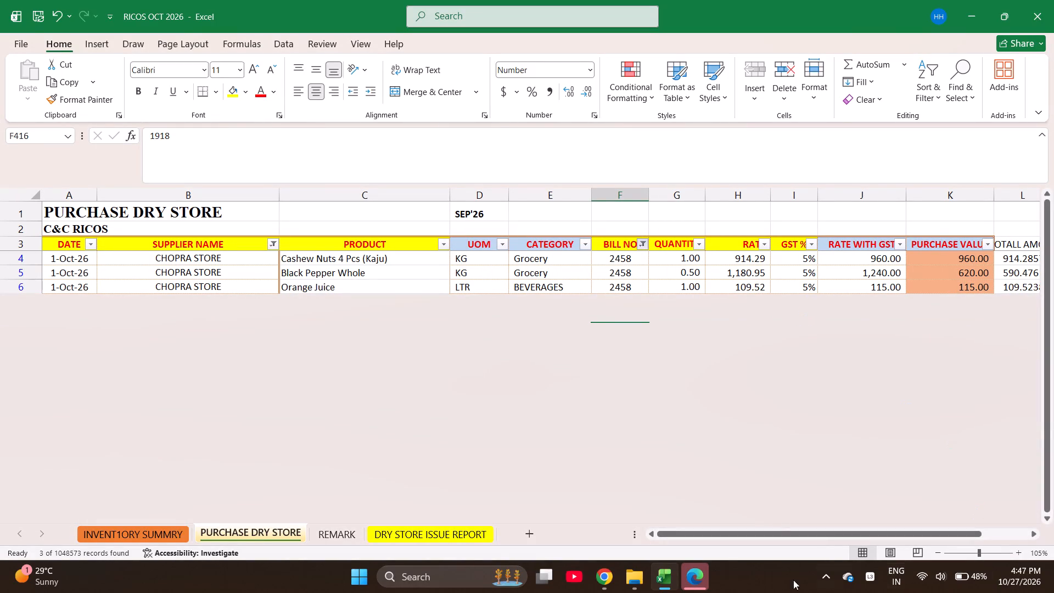
Close the open Microsoft Edge window.
right_click(697, 575)
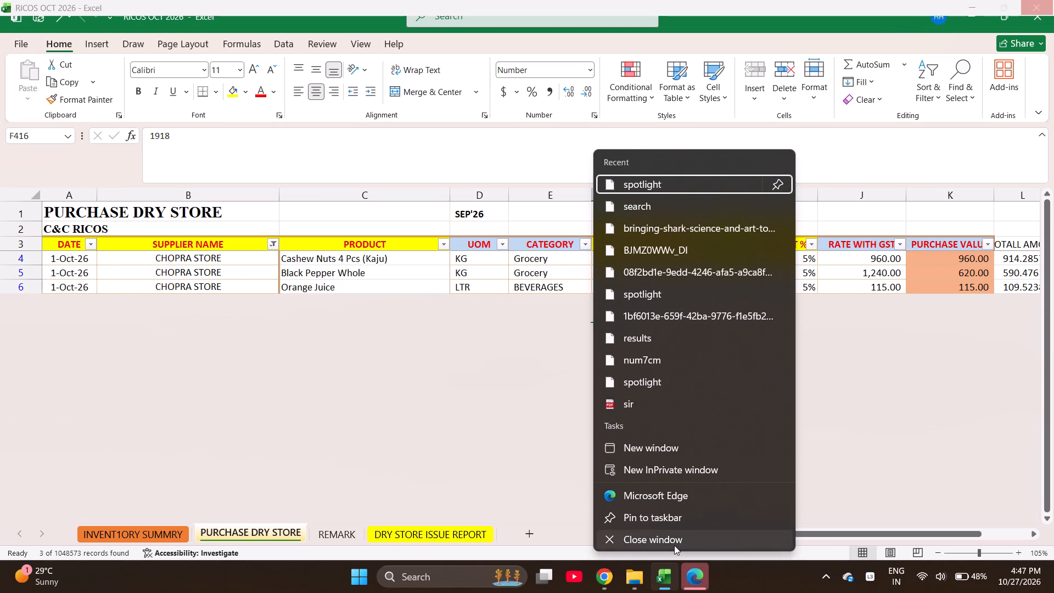
left_click(674, 545)
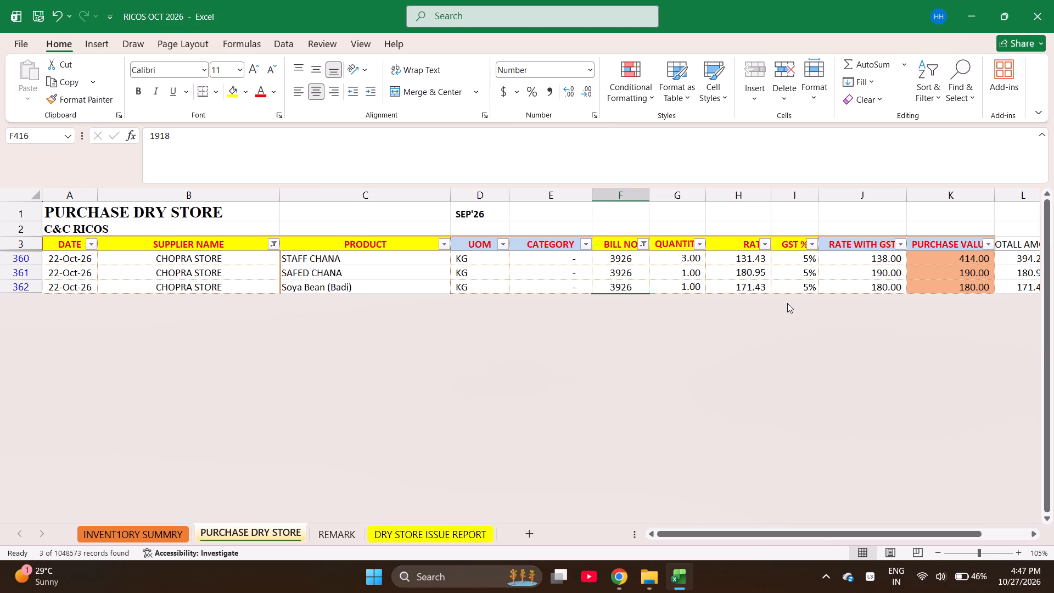
Search the BILL NO filter values for bill 3825, then clear the search text.
left_click(641, 240)
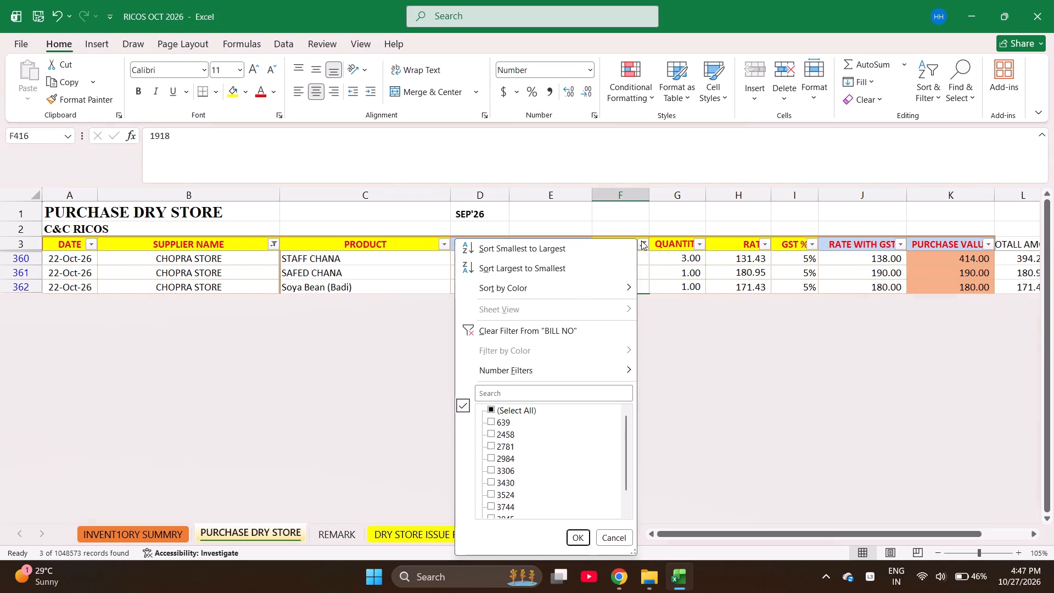
key("e")
type("3825")
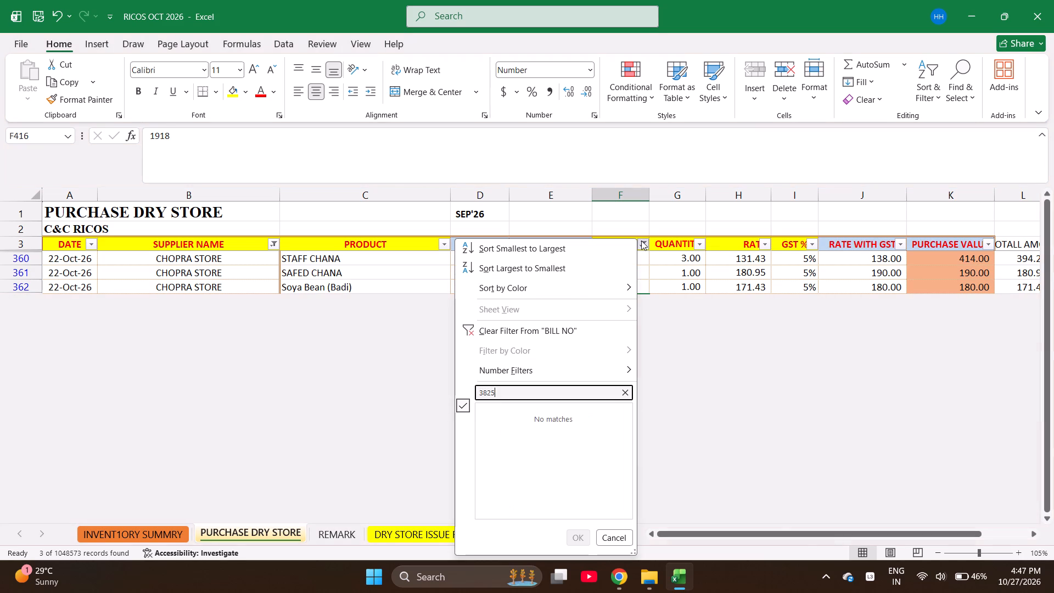
key("BackSpace")
key("BackSpace")
key("BackSpace")
key("BackSpace")
key("BackSpace")
key("3")
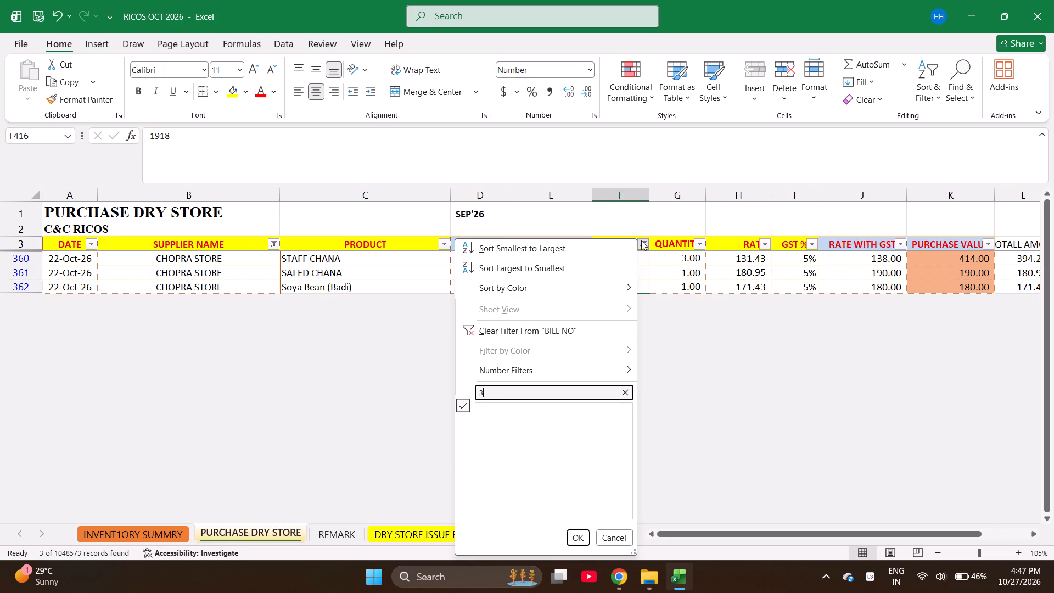
type("825")
key("Return")
key("BackSpace")
key("BackSpace")
key("BackSpace")
key("BackSpace")
key("BackSpace")
key("BackSpace")
key("BackSpace")
key("BackSpace")
key("BackSpace")
type("2458")
key("Return")
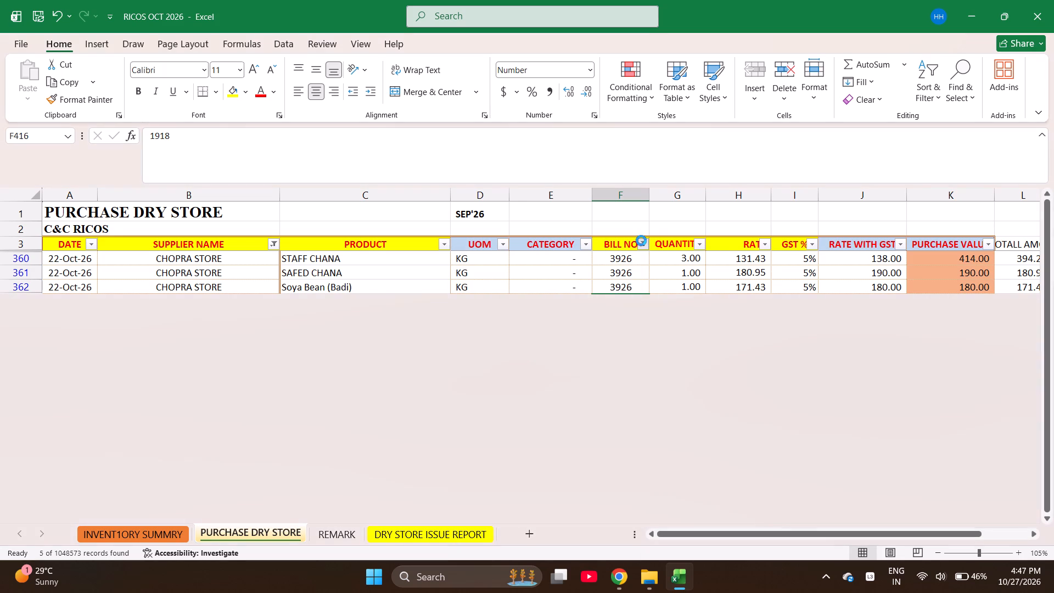
key("Down")
scroll(835, 354, "up", 1)
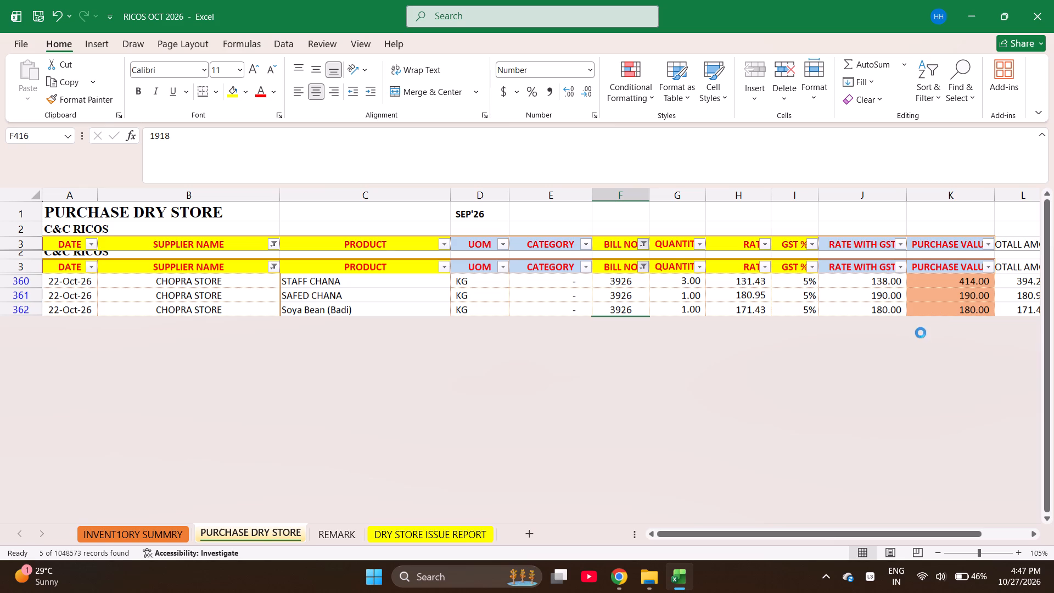
Select the purchase values of all bill 2458 rows, from Cashew Nuts to Refined Oil, to check their sum.
left_click(969, 259)
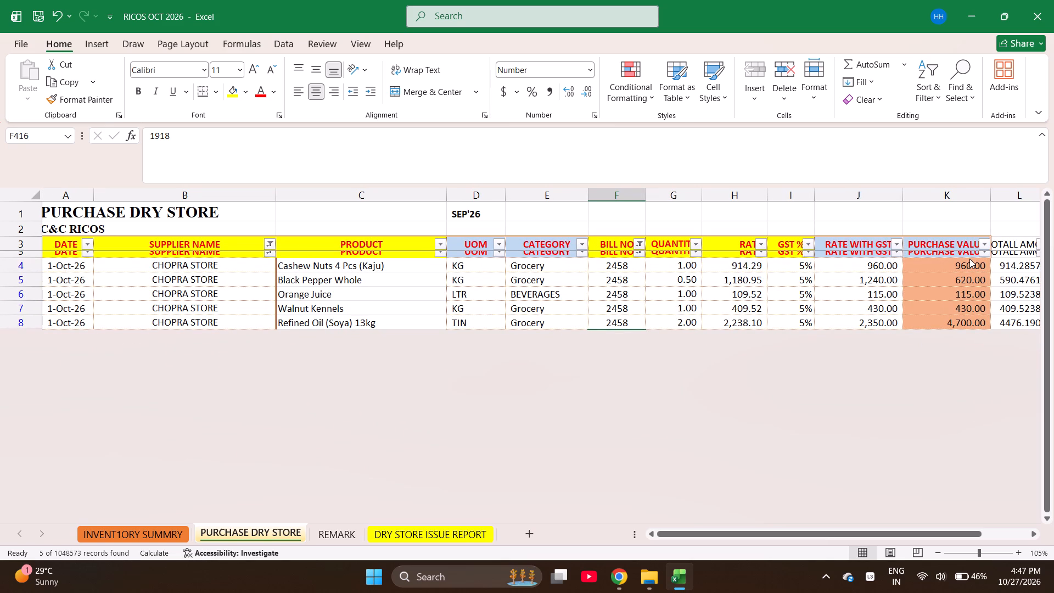
key("shift+Down")
key("shift+Down")
key("shift+Down")
key("shift+Down")
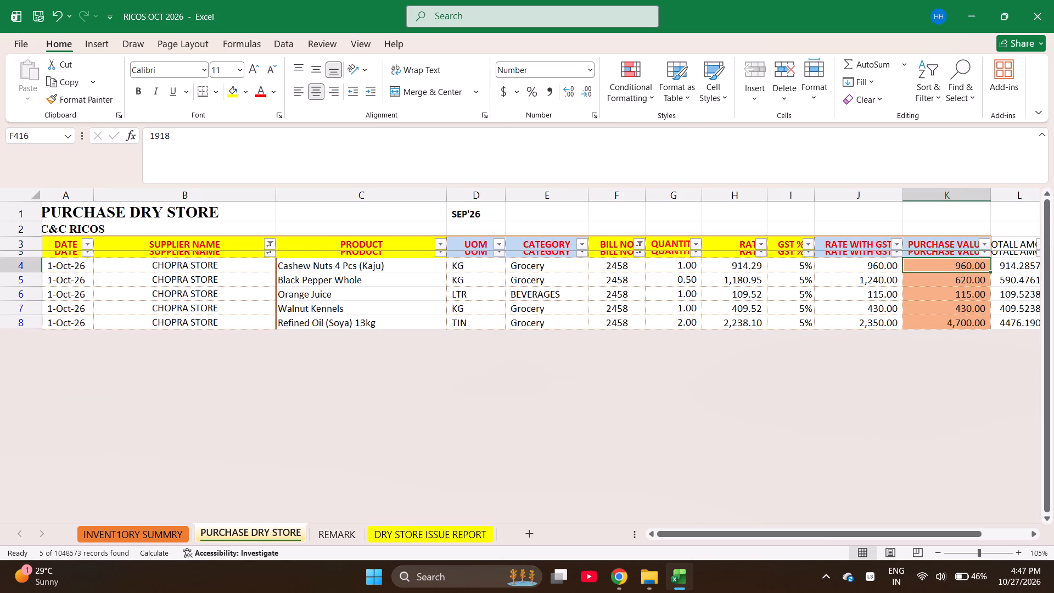
key("shift+Down")
key("shift+Down")
key("shift+Down")
key("shift+Down")
key("shift+Down")
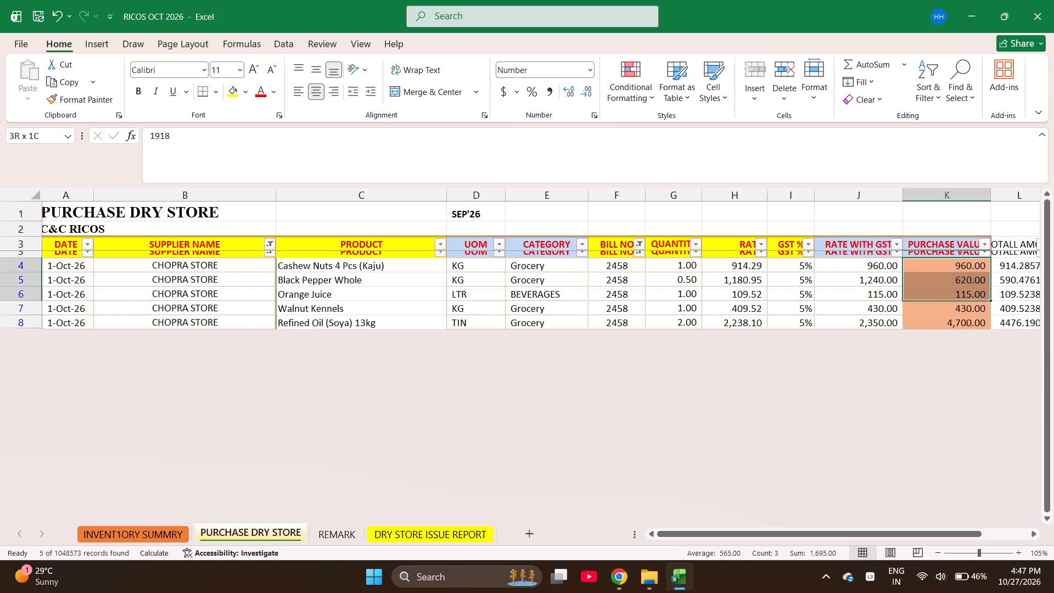
key("shift+Down")
key("shift+Down")
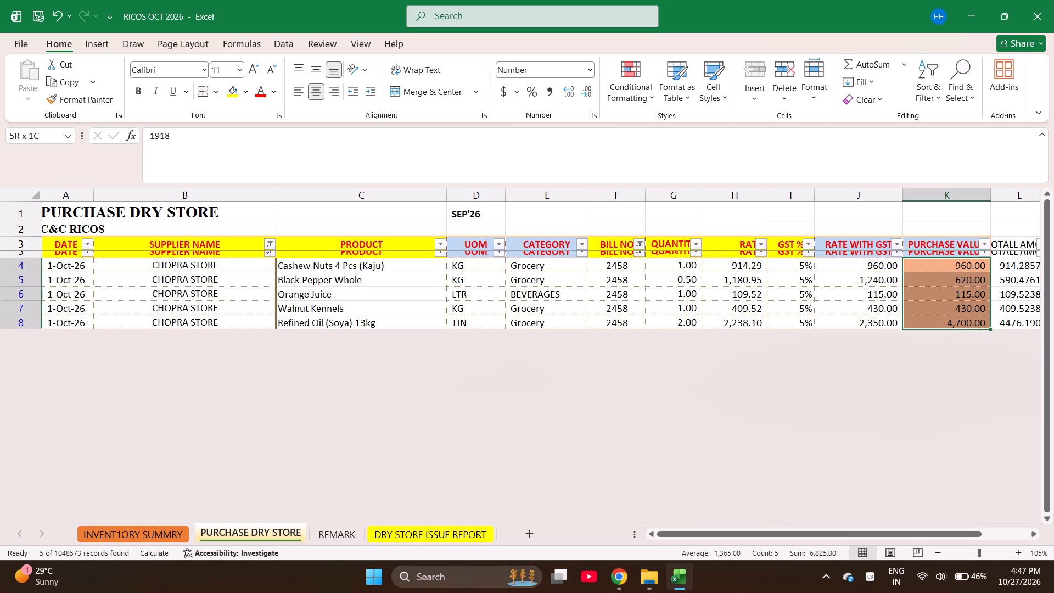
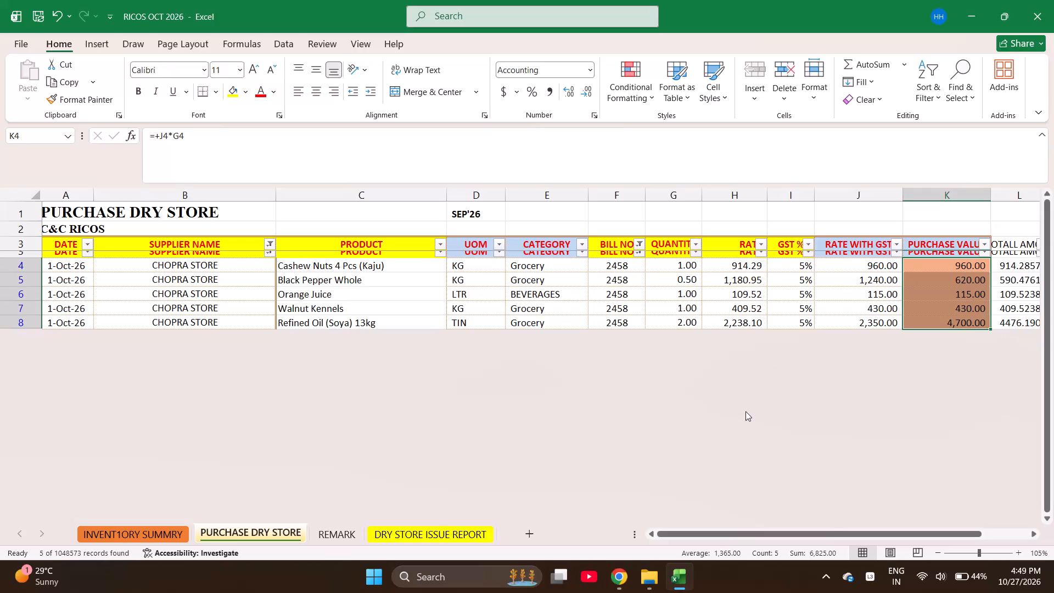
Filter the BILL NO column to show only bill 2781 and check its entry.
left_click(745, 411)
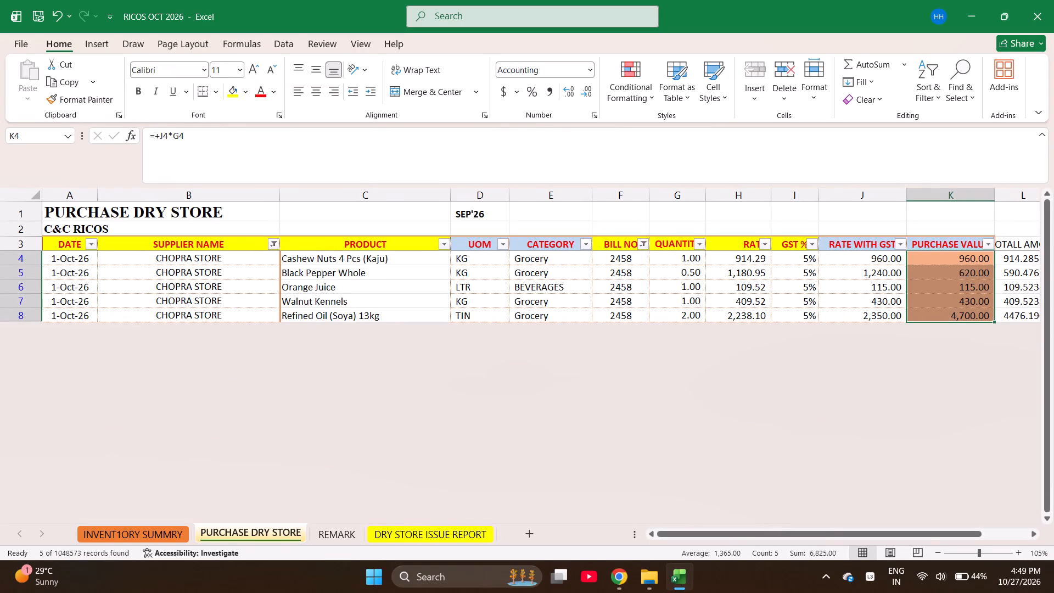
left_click(644, 244)
key("e")
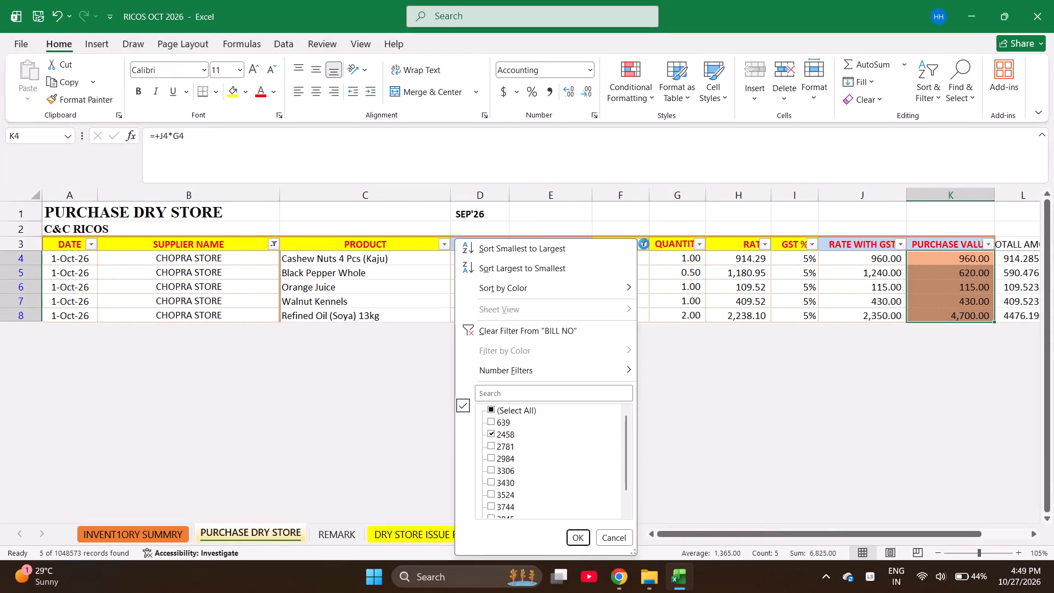
type("2781")
key("Return")
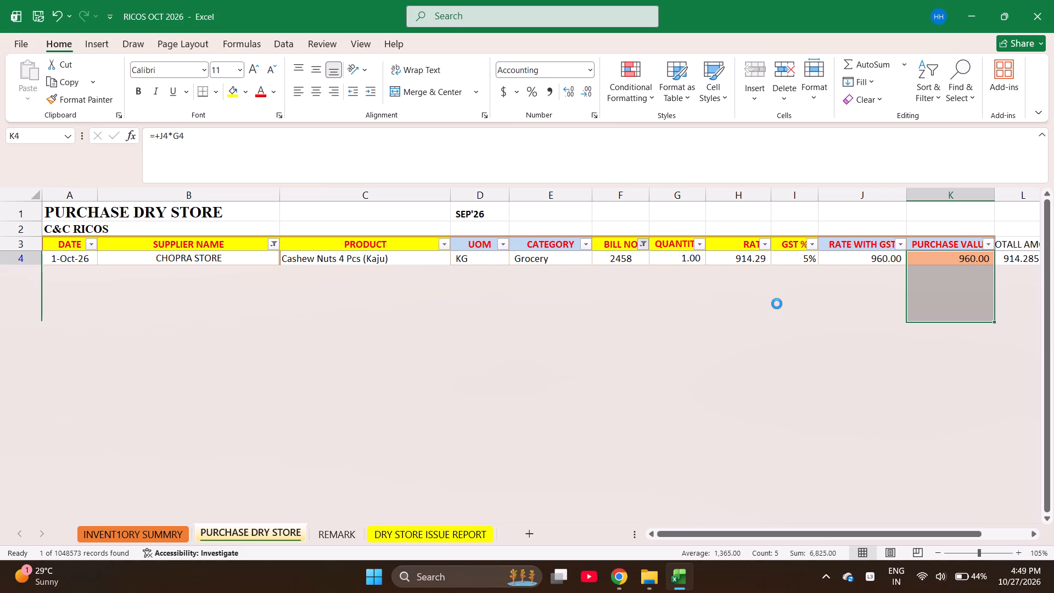
scroll(777, 304, "up", 1)
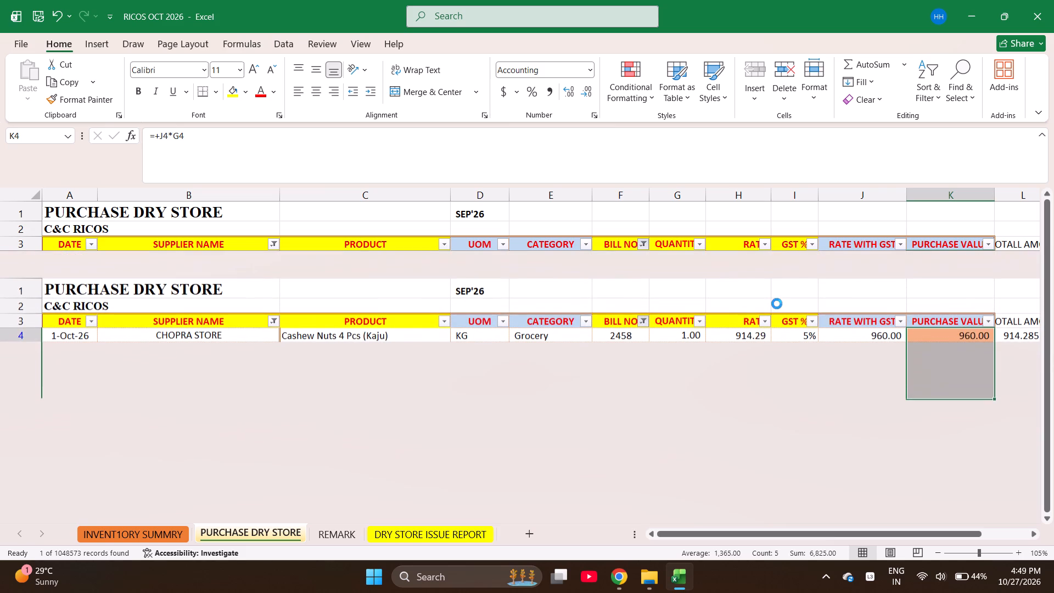
scroll(678, 409, "down", 1)
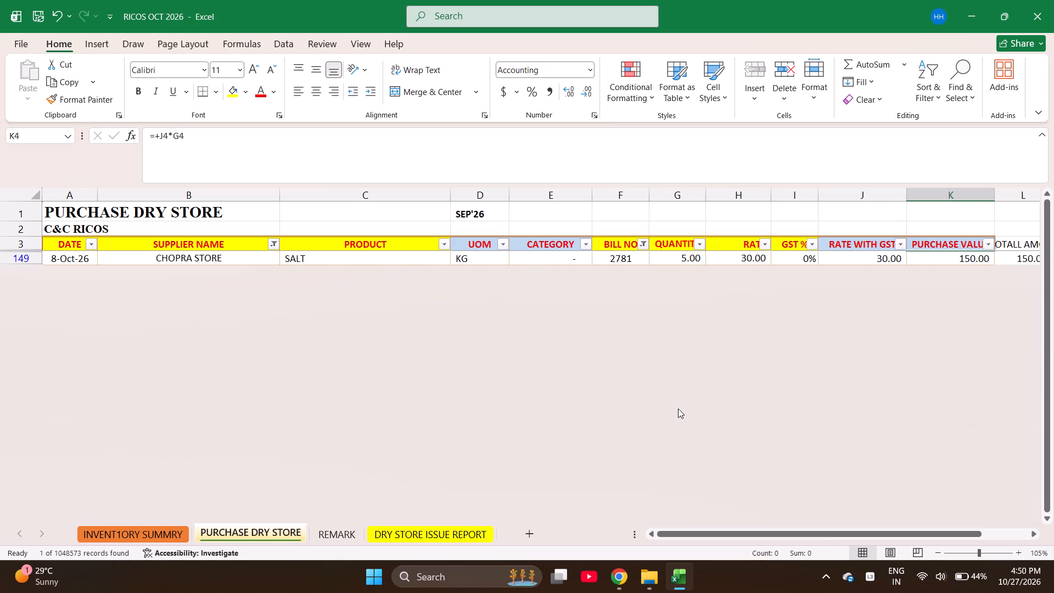
Change the BILL NO filter to show only bill 2984.
left_click(641, 245)
key("e")
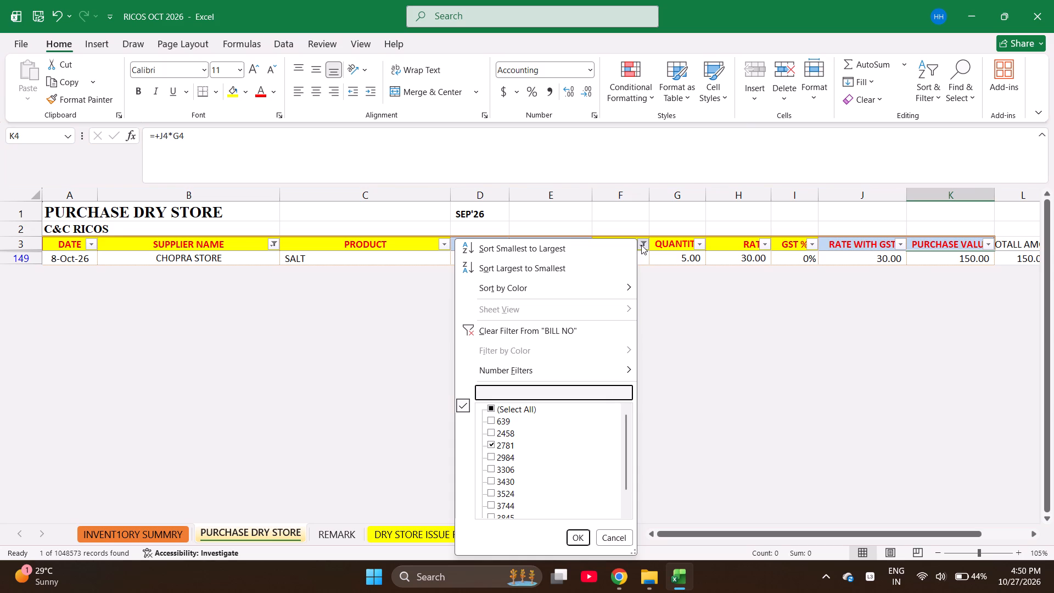
type("2984")
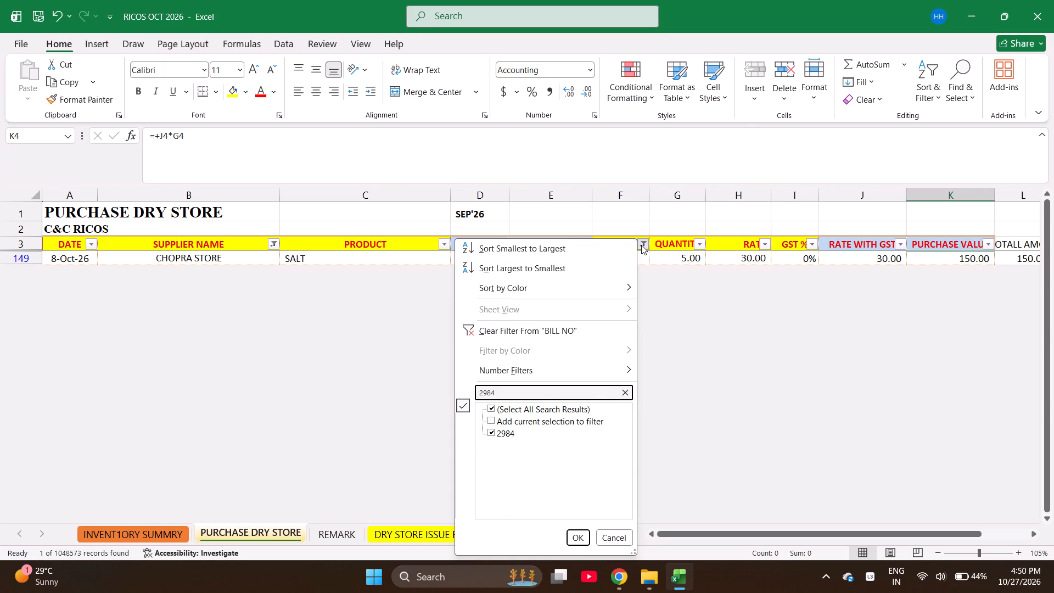
key("Return")
scroll(641, 245, "up", 1)
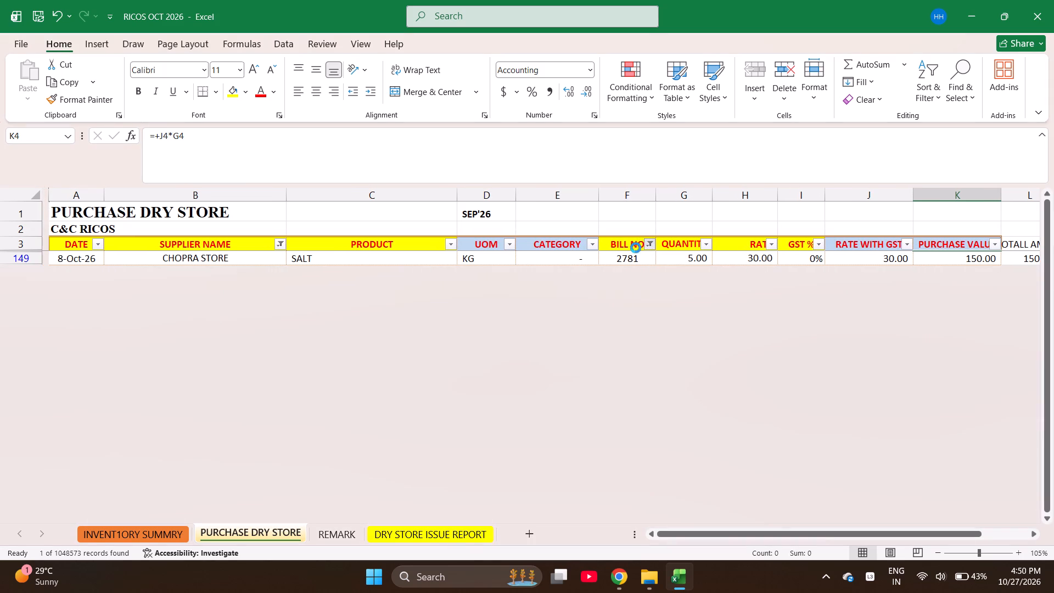
Delete the REMARK sheet from the workbook.
left_click(335, 532)
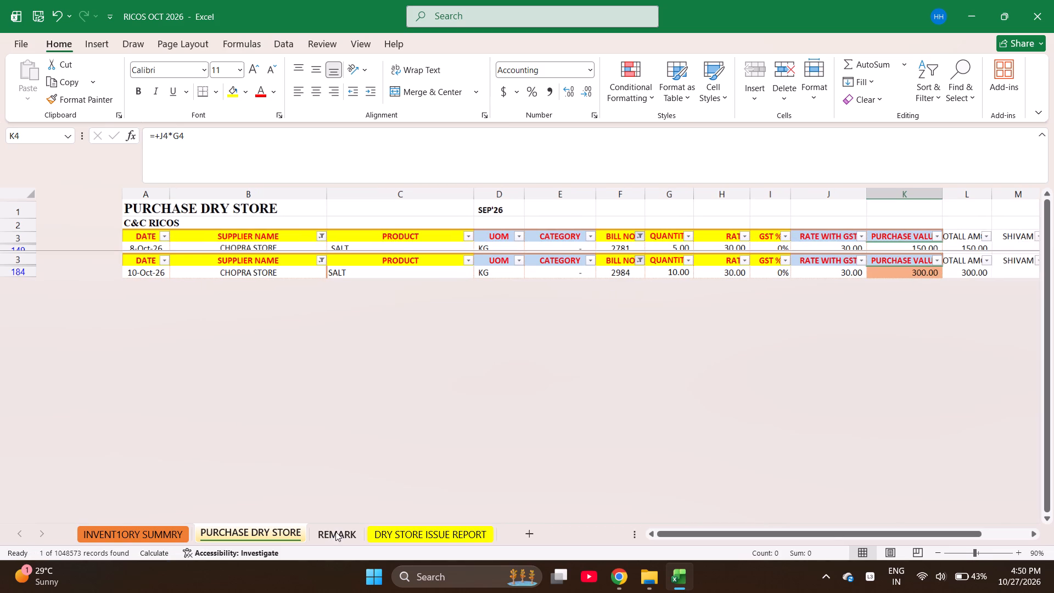
scroll(322, 379, "up", 1)
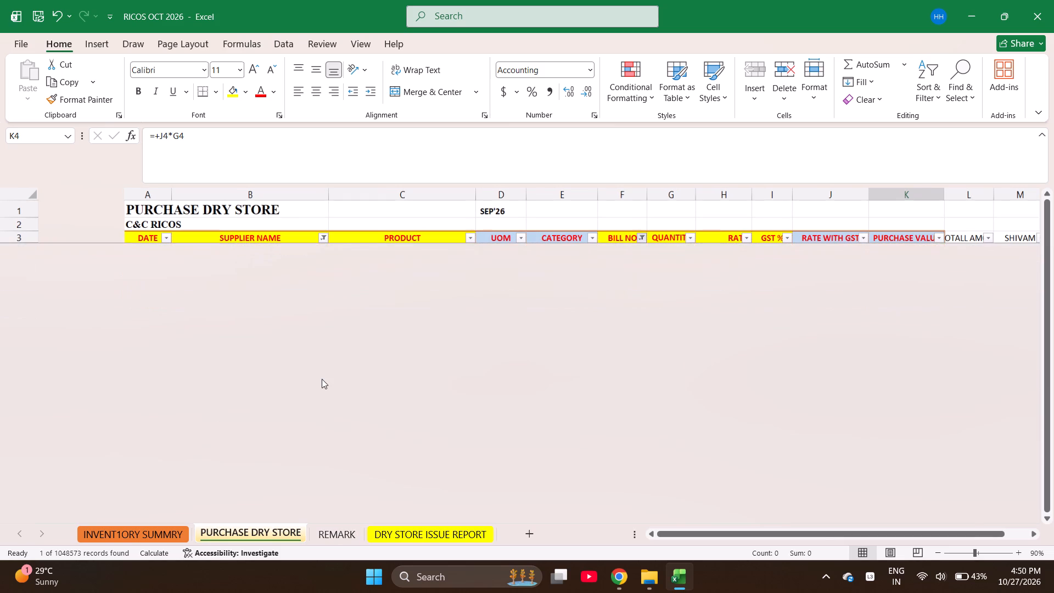
scroll(322, 379, "up", 2)
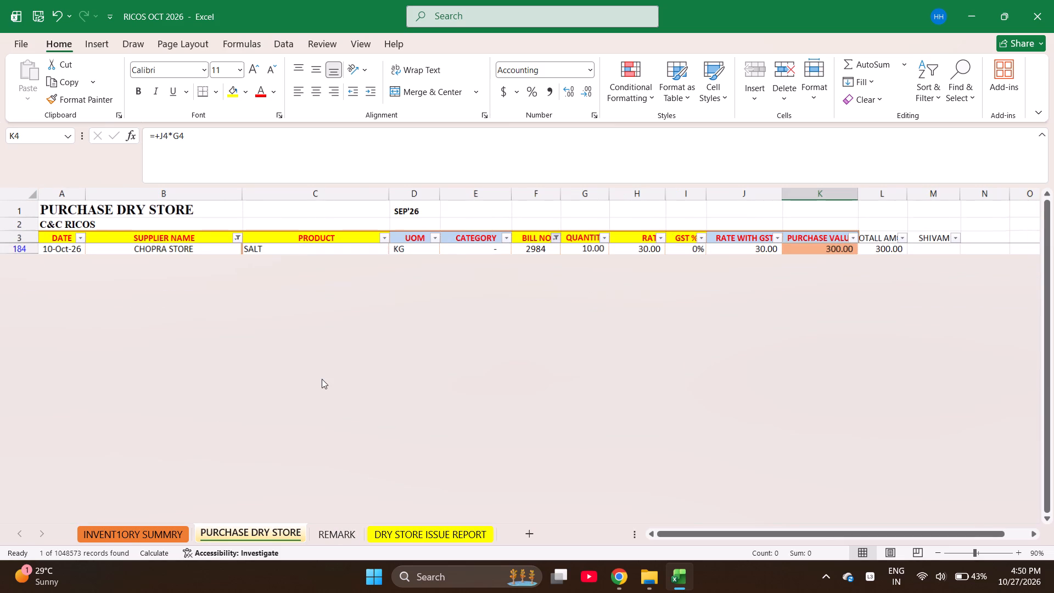
right_click(329, 532)
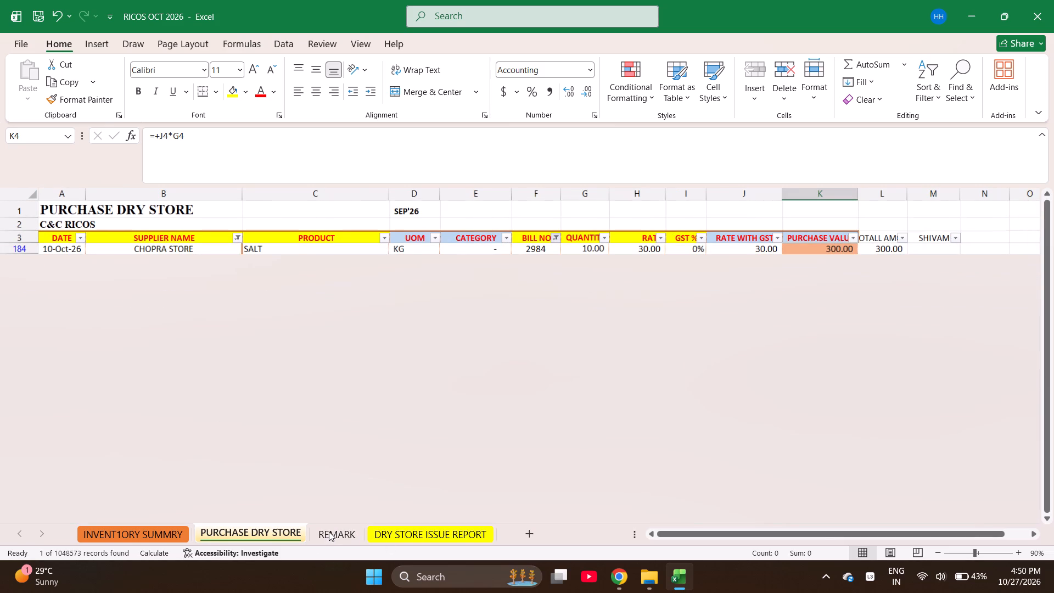
right_click(329, 532)
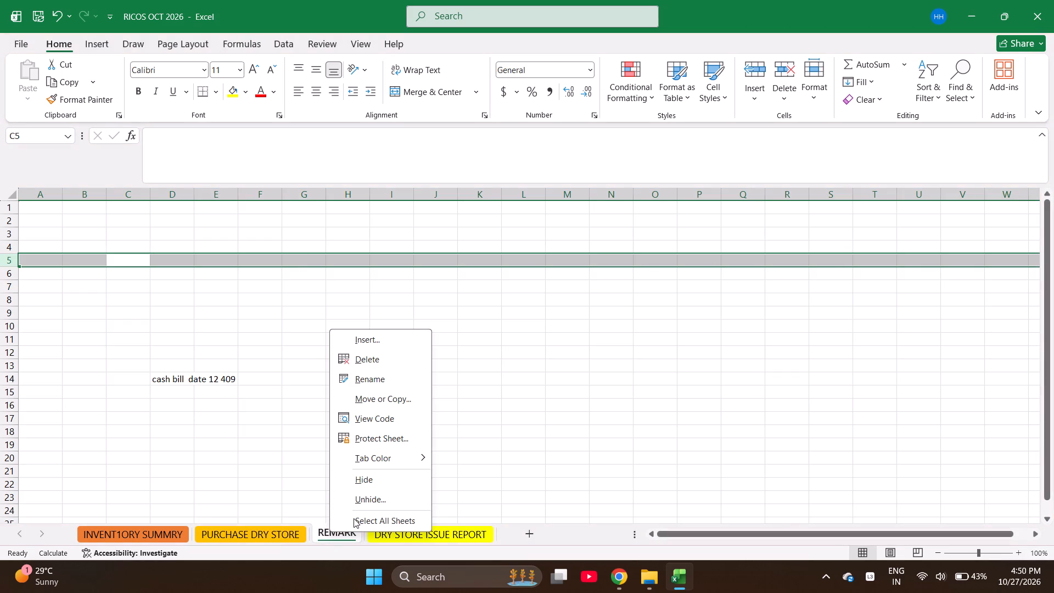
left_click(382, 362)
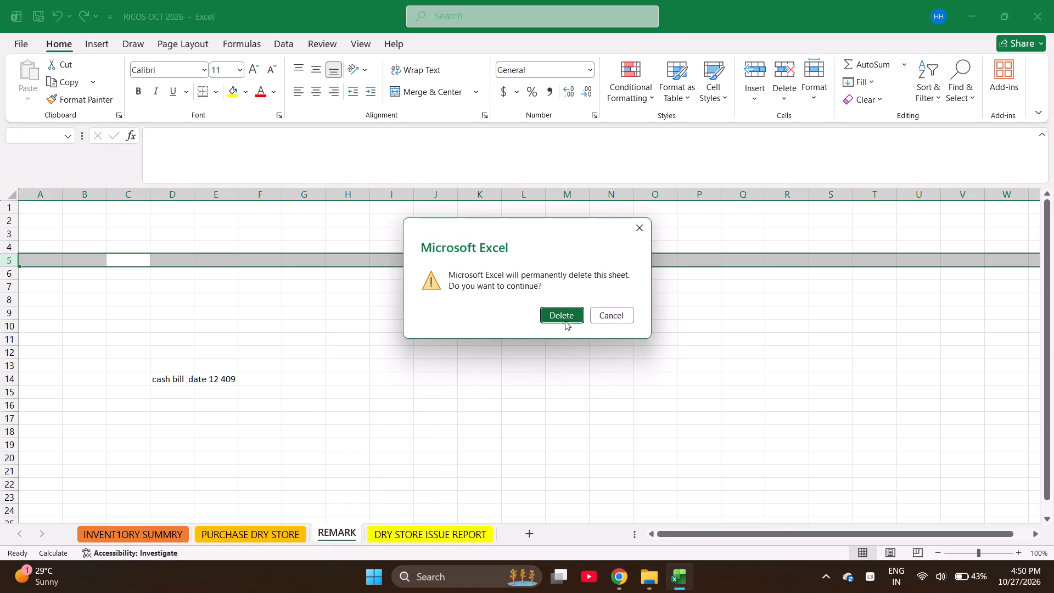
left_click(562, 311)
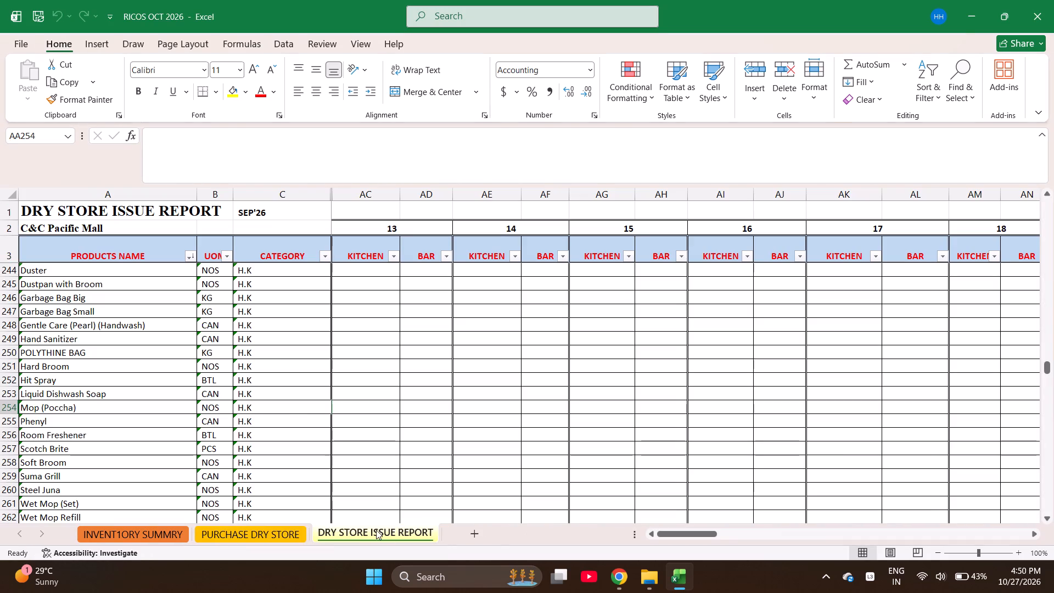
Hide the DRY STORE ISSUE REPORT sheet.
right_click(373, 530)
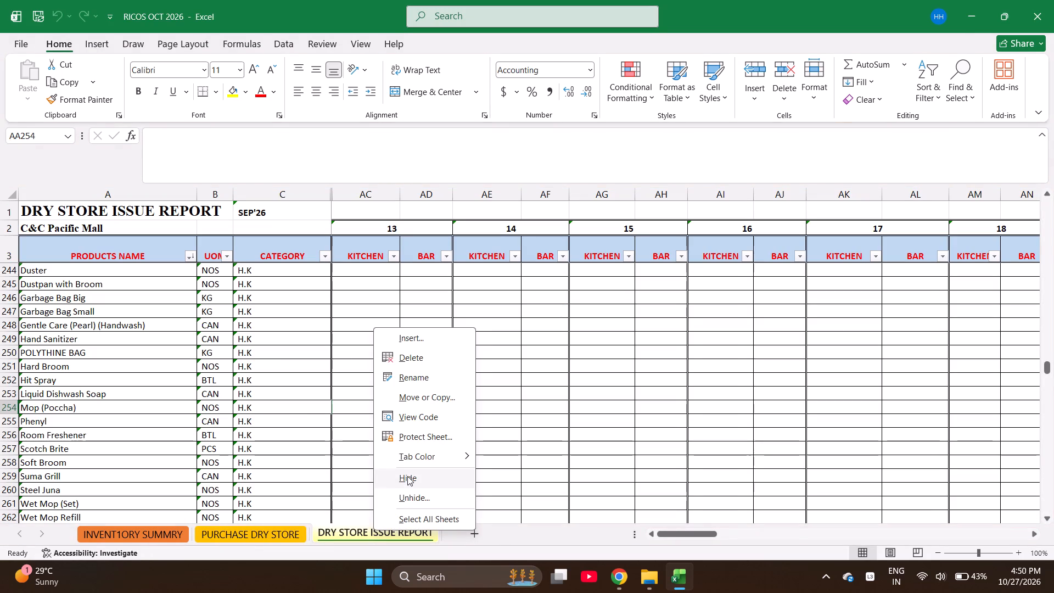
left_click(407, 476)
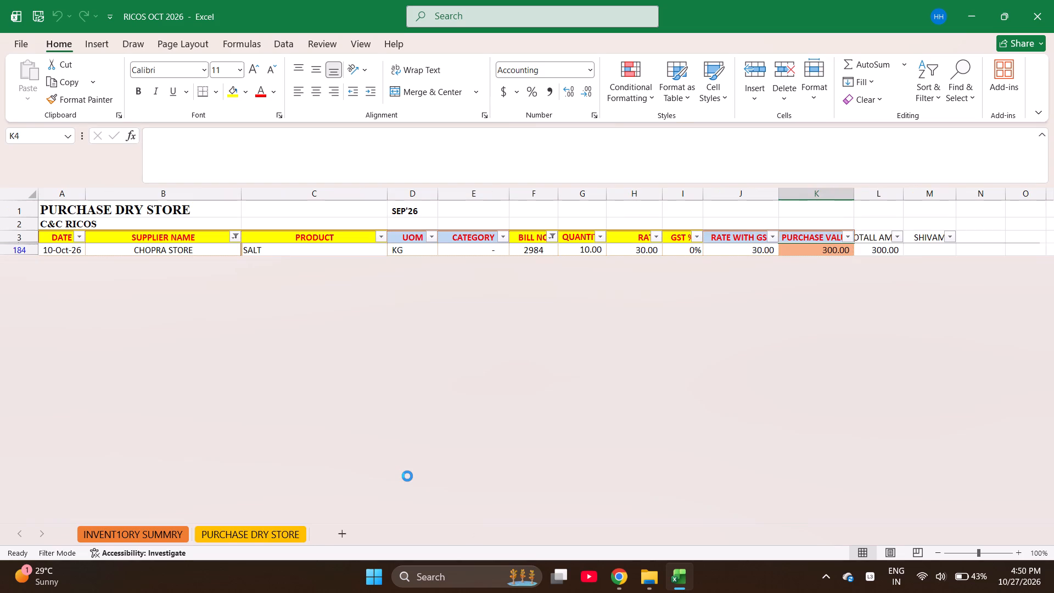
Save the RICOS OCT 2026 workbook.
key("ctrl+s")
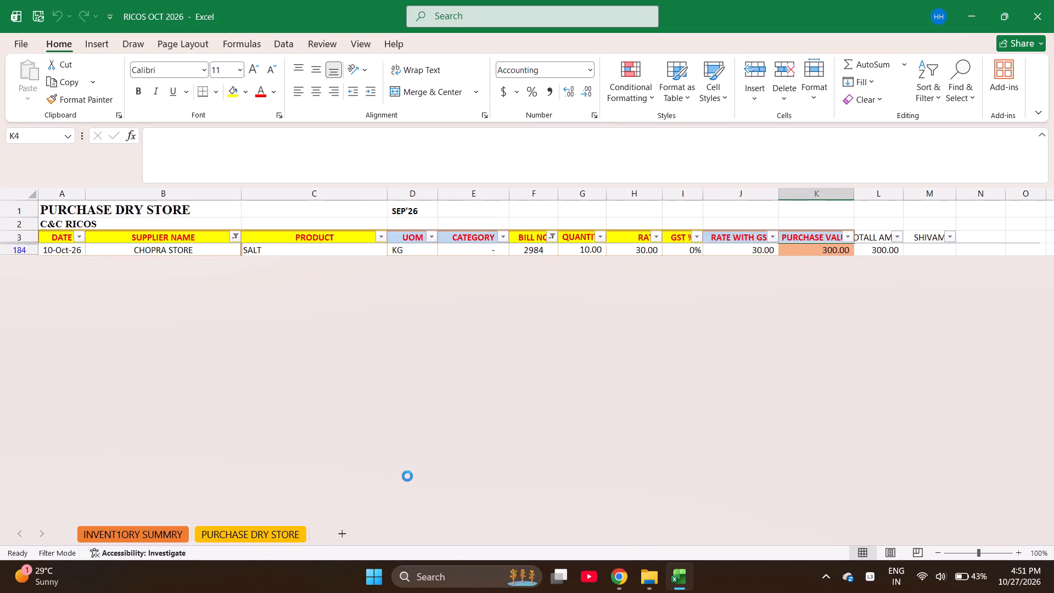
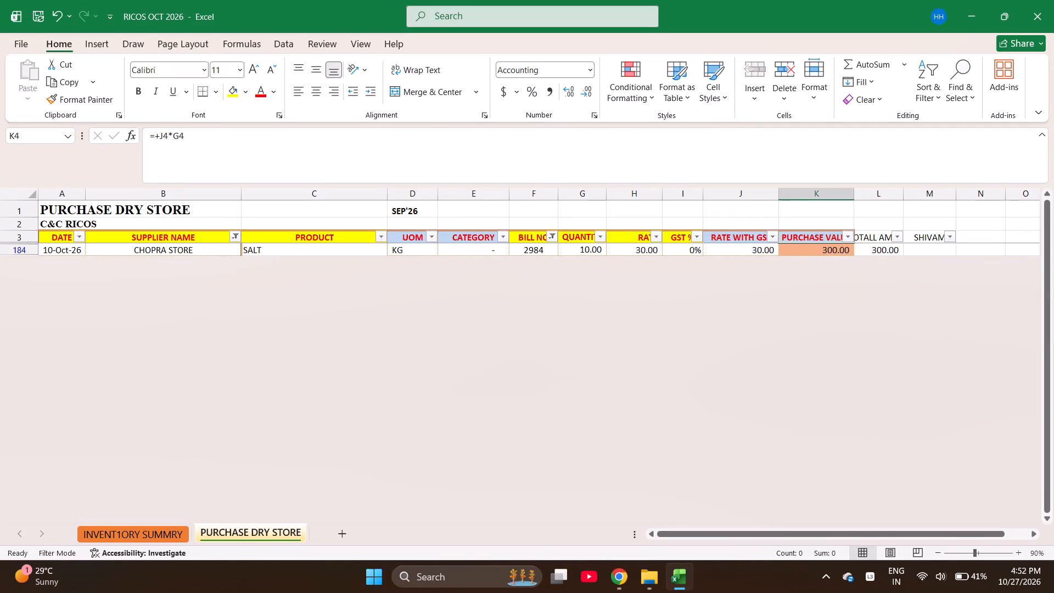
Change the BILL NO filter to show only bill 3306.
left_click(550, 236)
key("e")
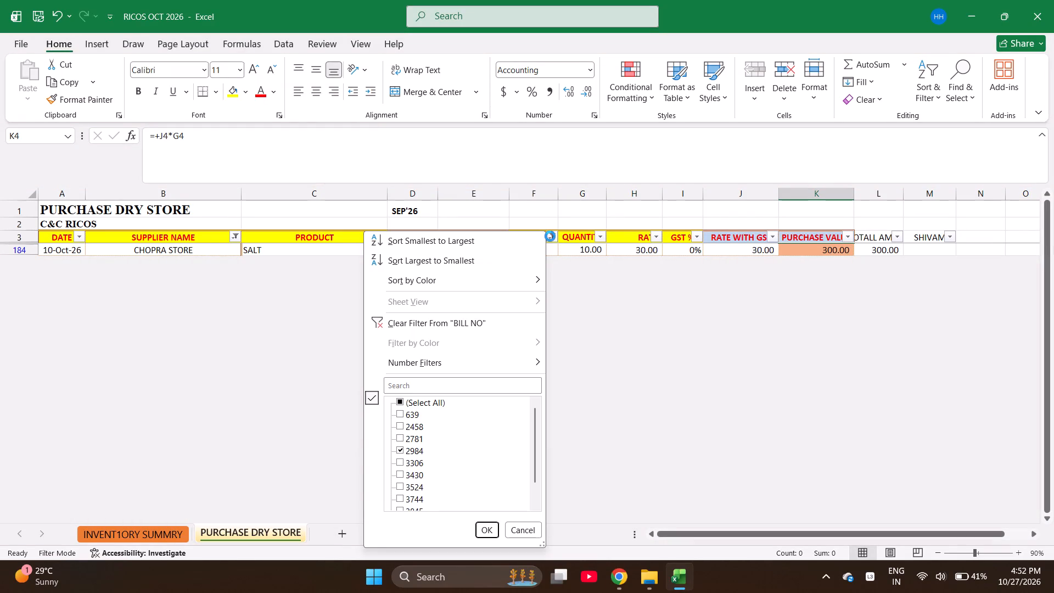
type("3306")
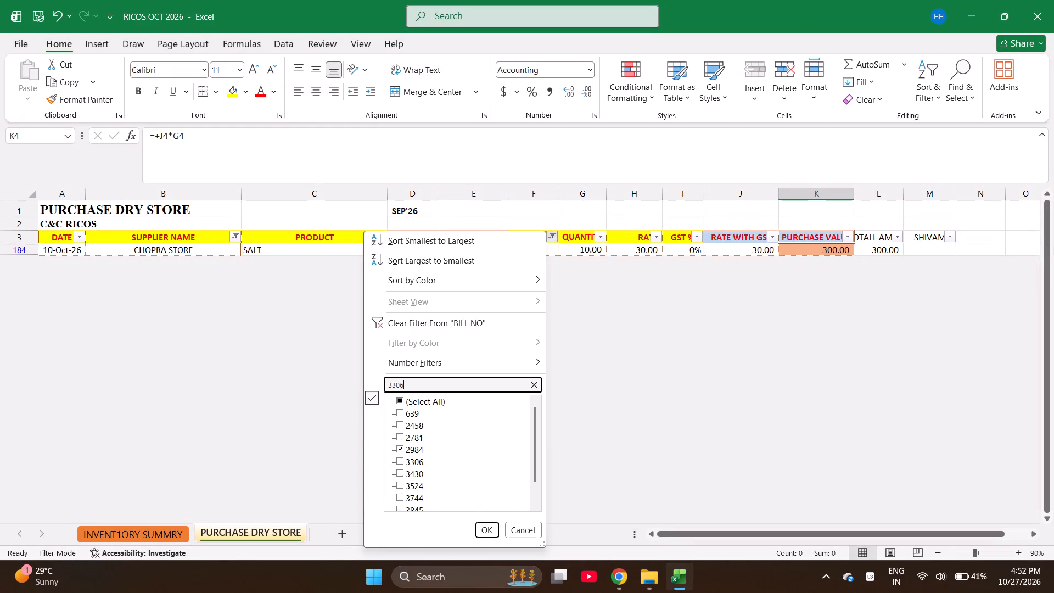
key("Return")
key("Down")
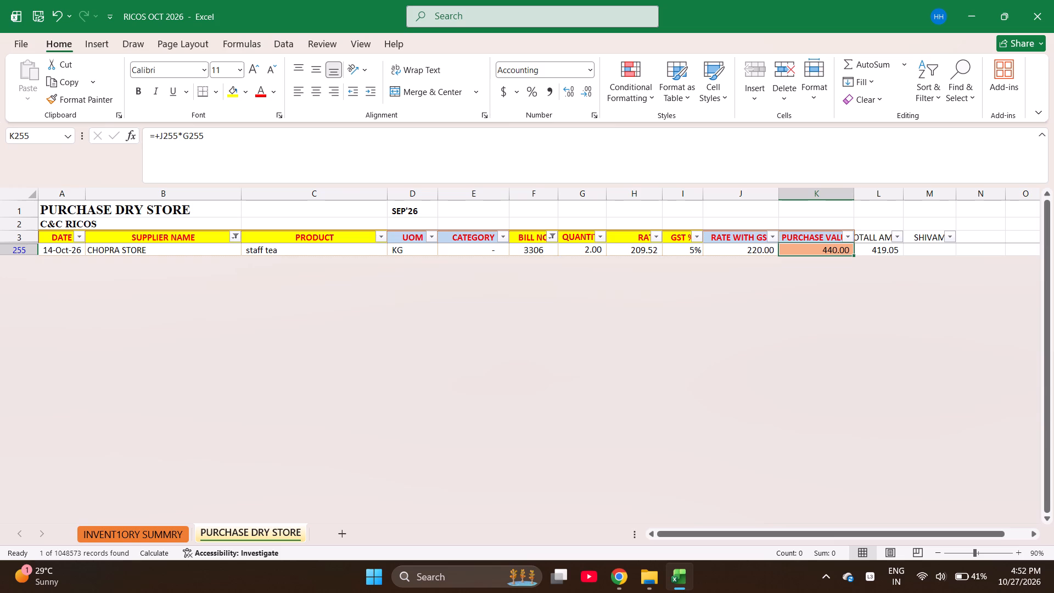
Change the BILL NO filter to show only bill 3430.
left_click(551, 232)
key("e")
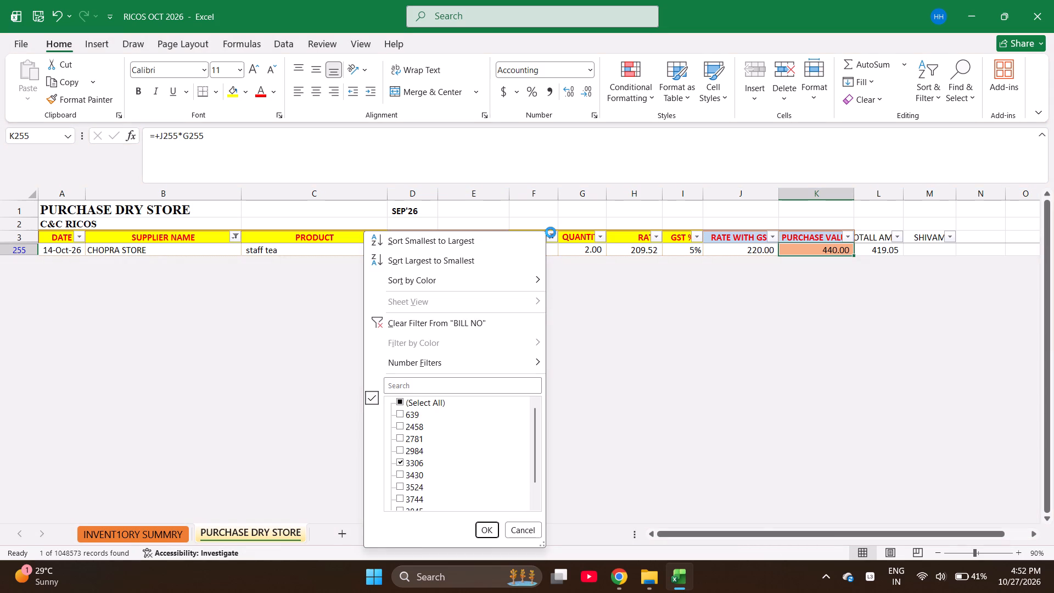
type("3430")
key("Return")
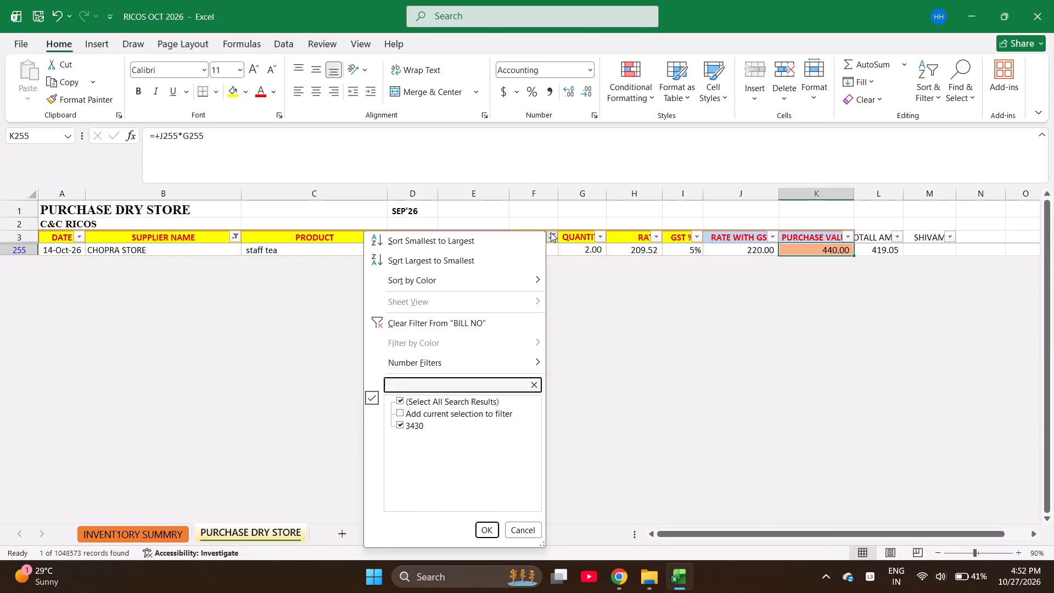
key("Down")
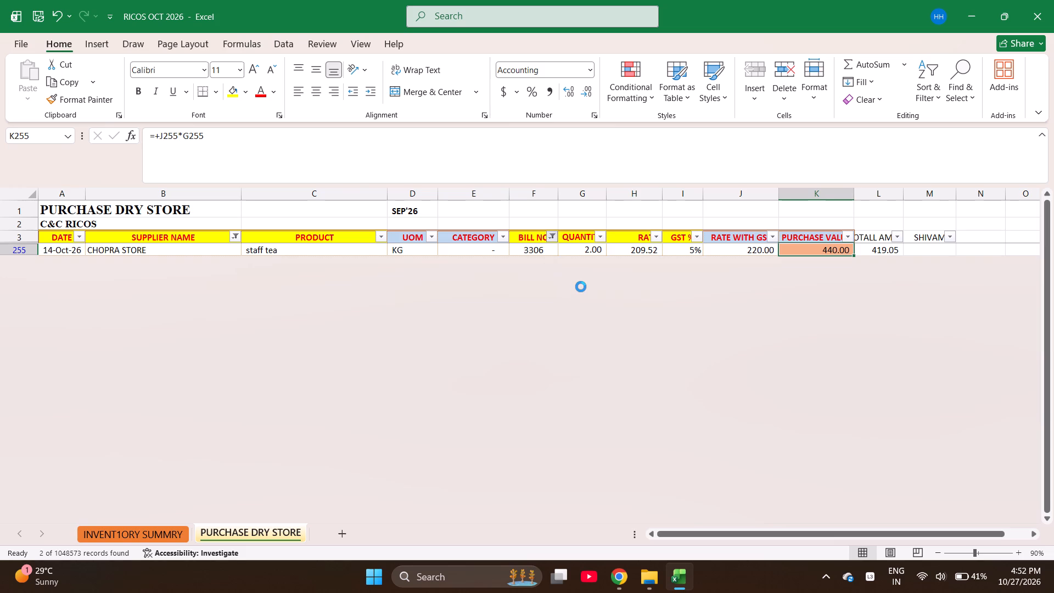
scroll(581, 287, "up", 1)
scroll(581, 287, "down", 1)
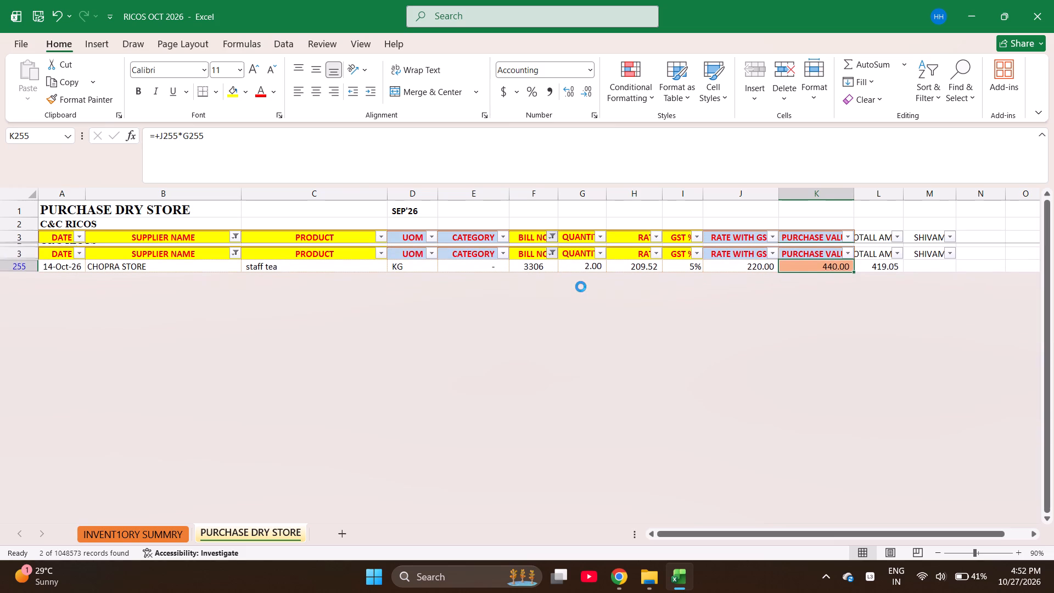
scroll(581, 287, "down", 1)
left_click(559, 305)
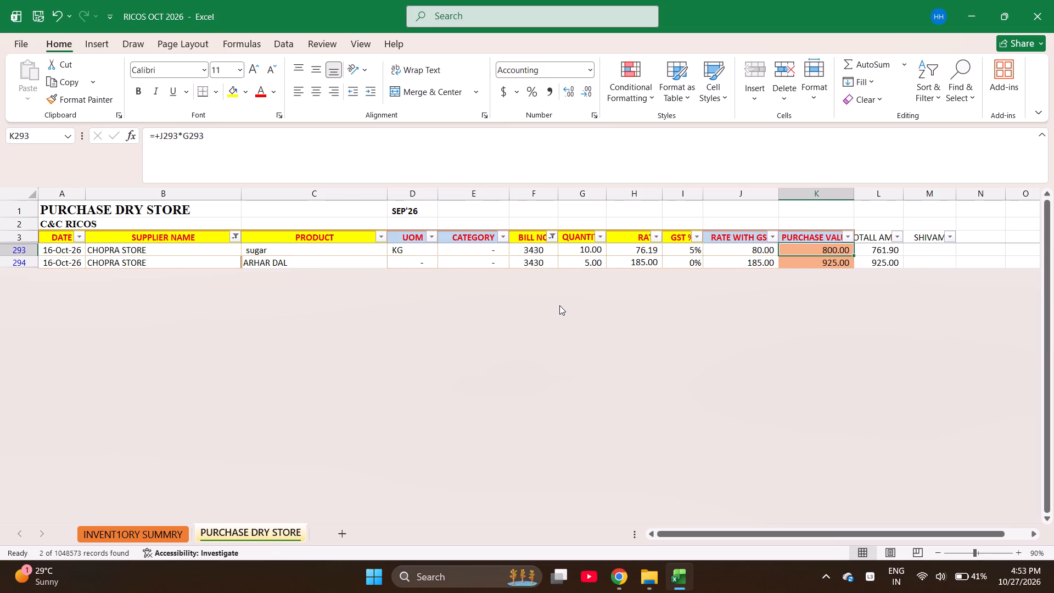
Check the sum of the two purchase values on bill 3430.
key("shift+Down")
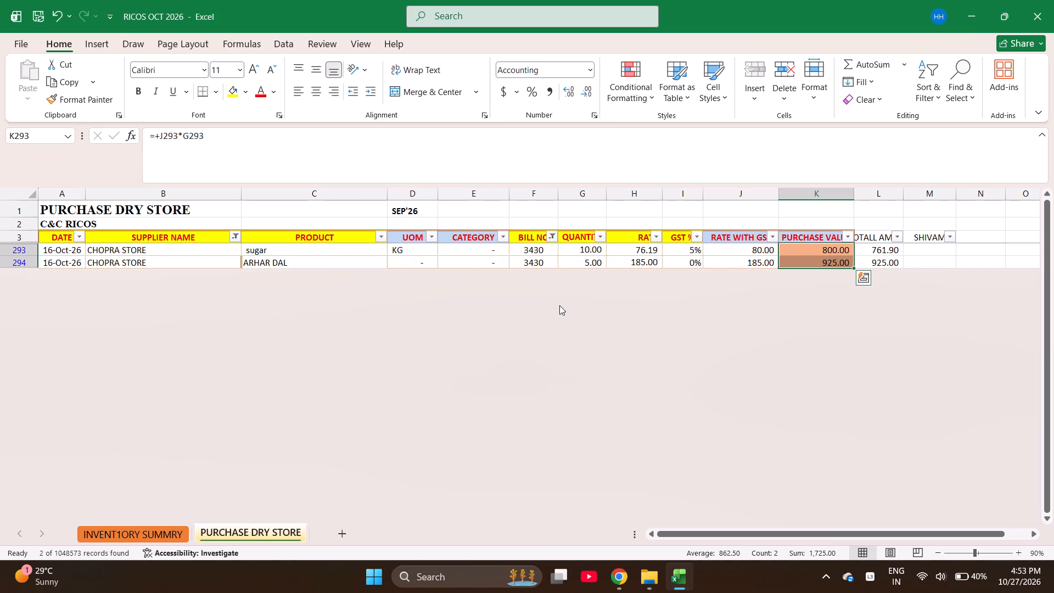
Set the sugar rate on bill 3430 to the formula =70/1.05.
key("Left")
key("Left")
key("Left")
key("Left")
key("Left")
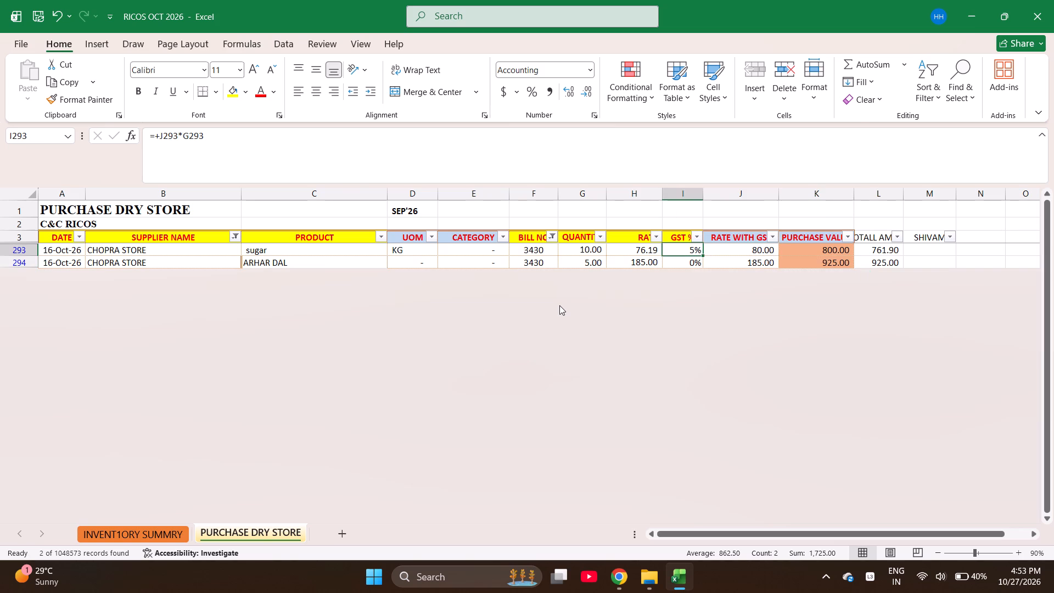
key("Left")
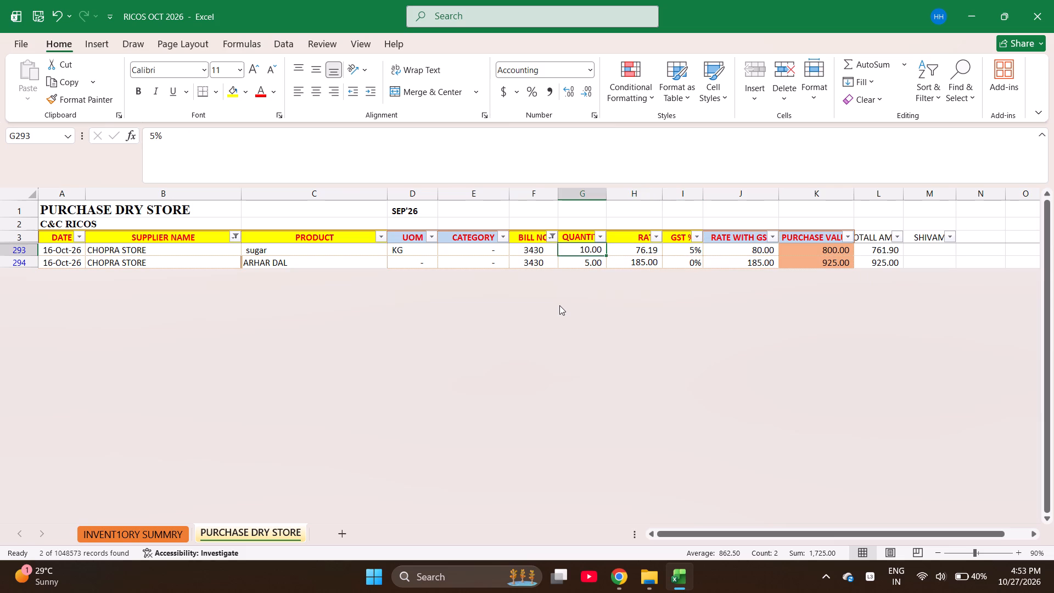
key("Right")
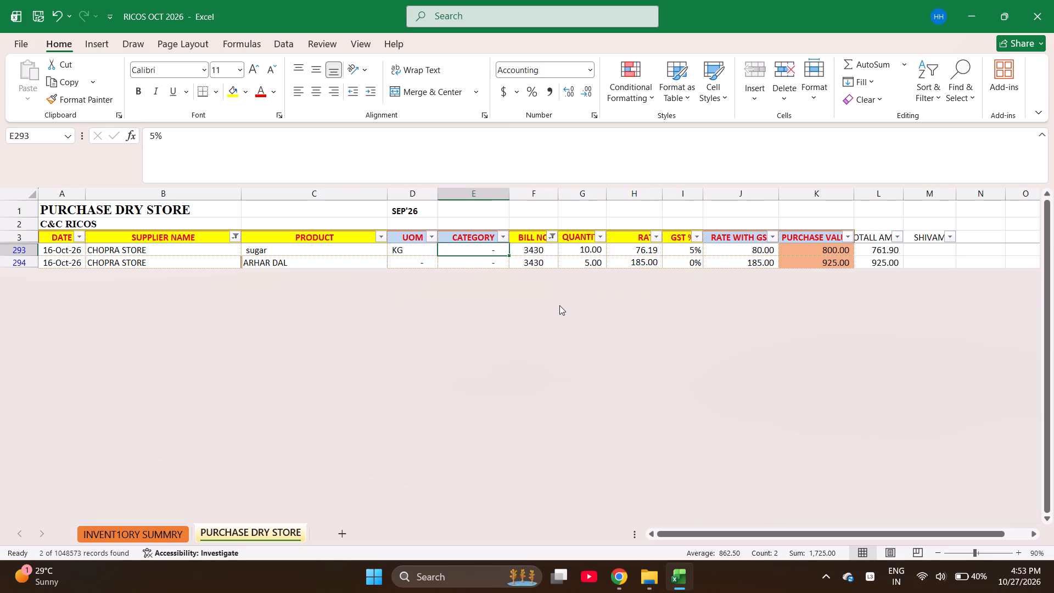
key("Right")
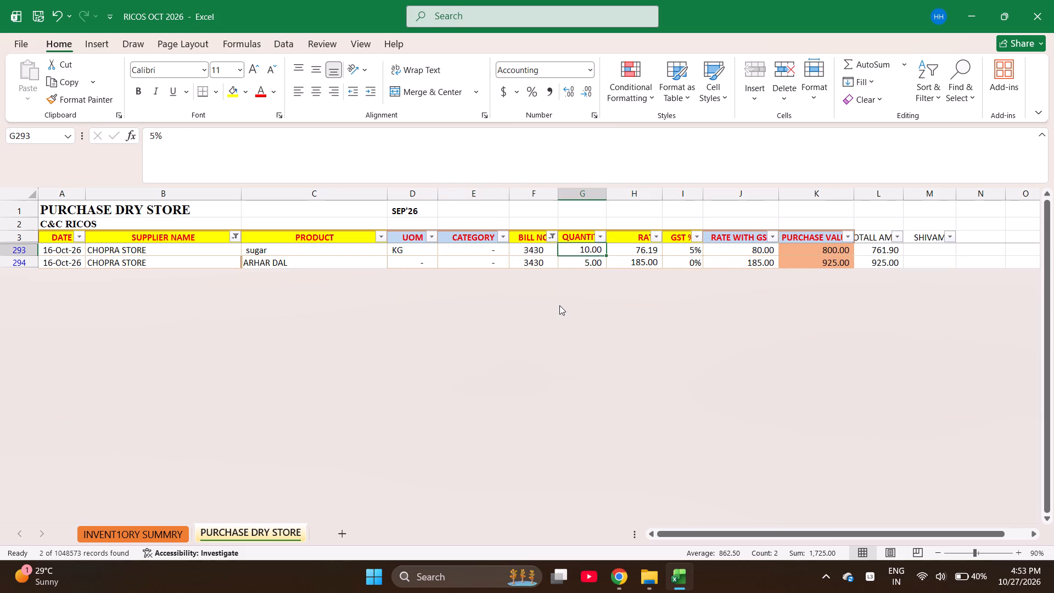
key("Right")
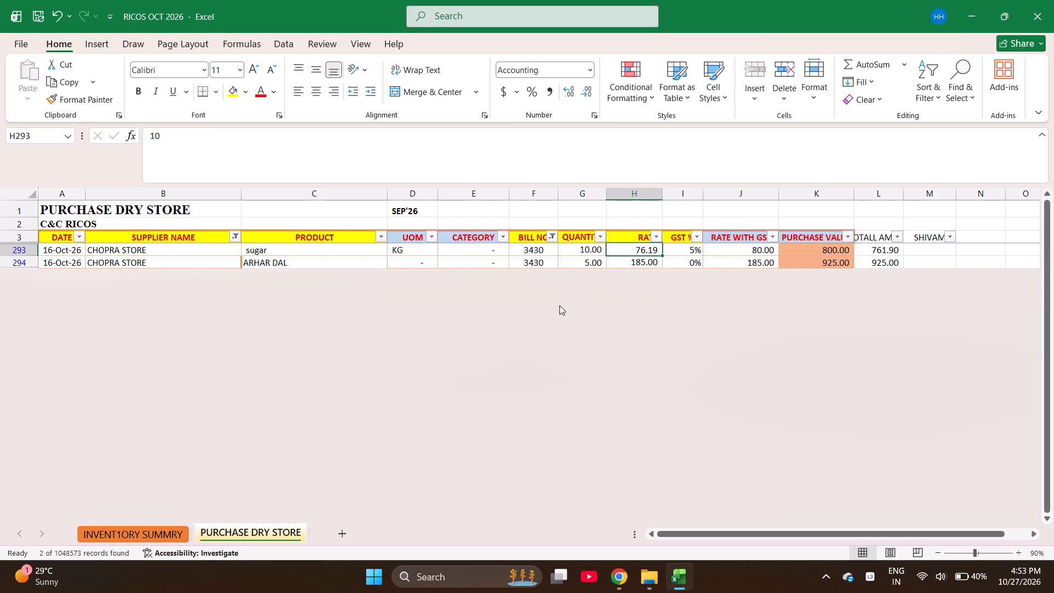
type("70/")
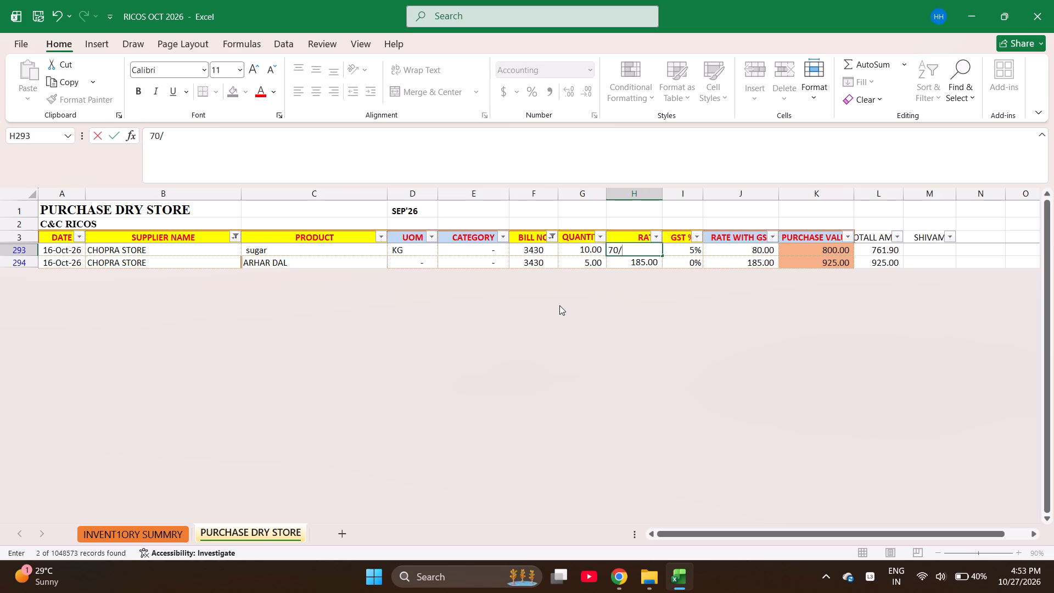
key("BackSpace")
key("BackSpace")
key("BackSpace")
key("BackSpace")
key("BackSpace")
type("=70/")
type("1.05")
key("Return")
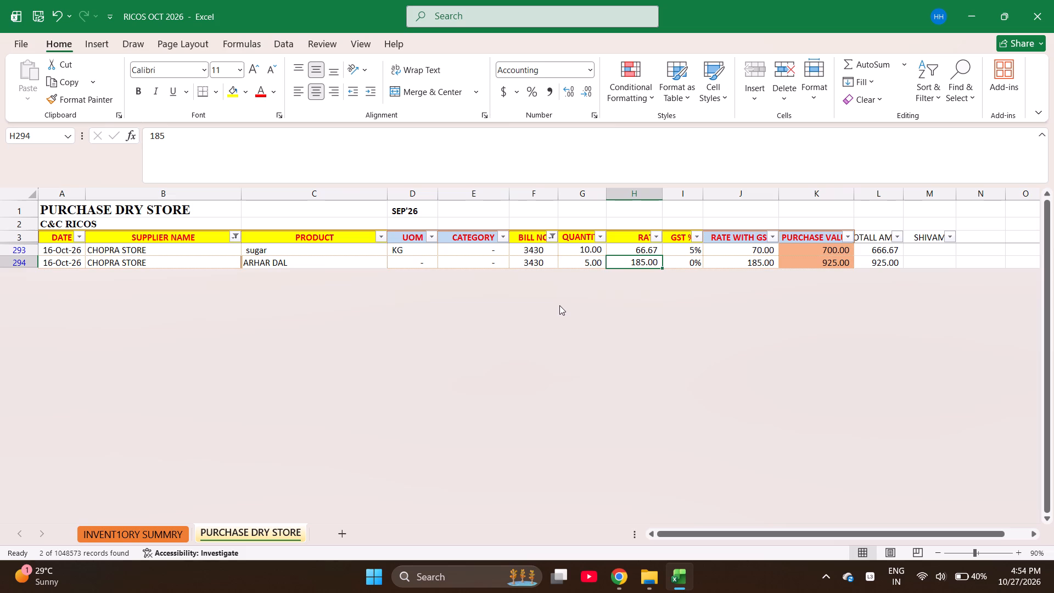
Change the BILL NO filter to show only bill 3524.
left_click(551, 232)
key("e")
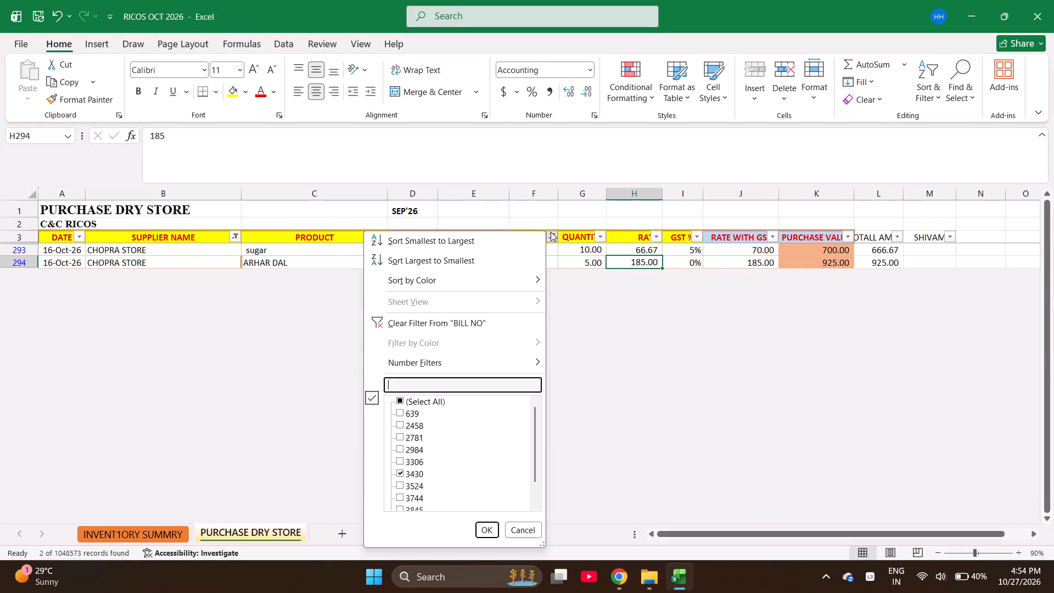
type("352")
key("Return")
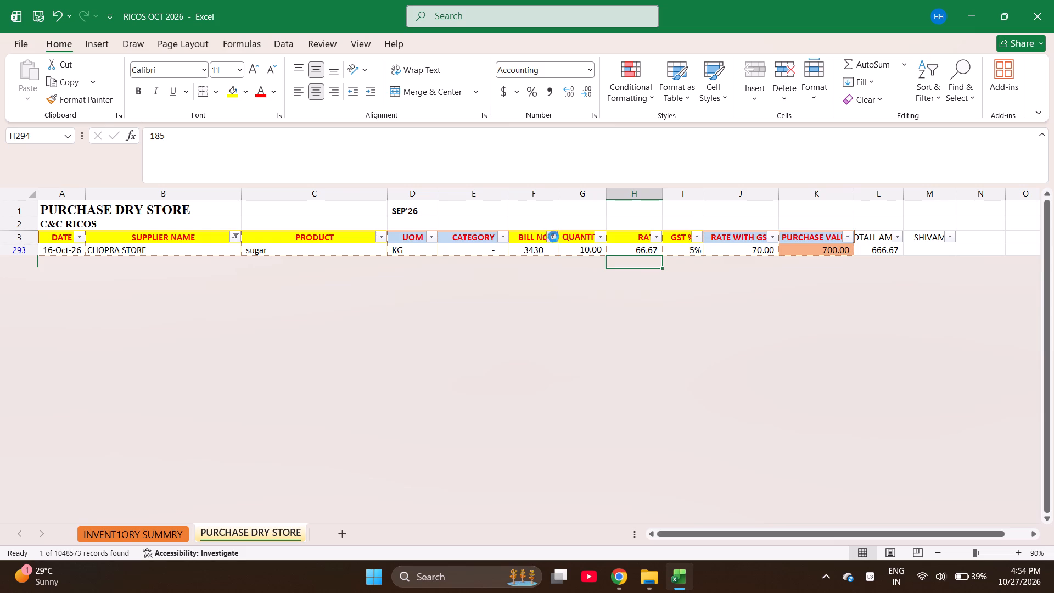
Change the BILL NO filter to show only bill 3744.
left_click(552, 234)
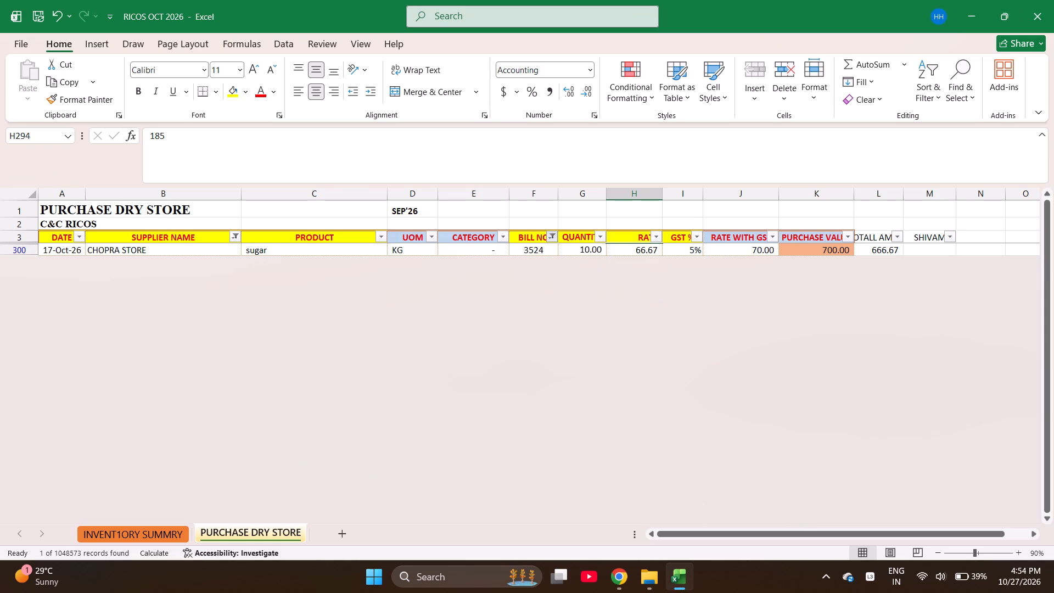
left_click(552, 234)
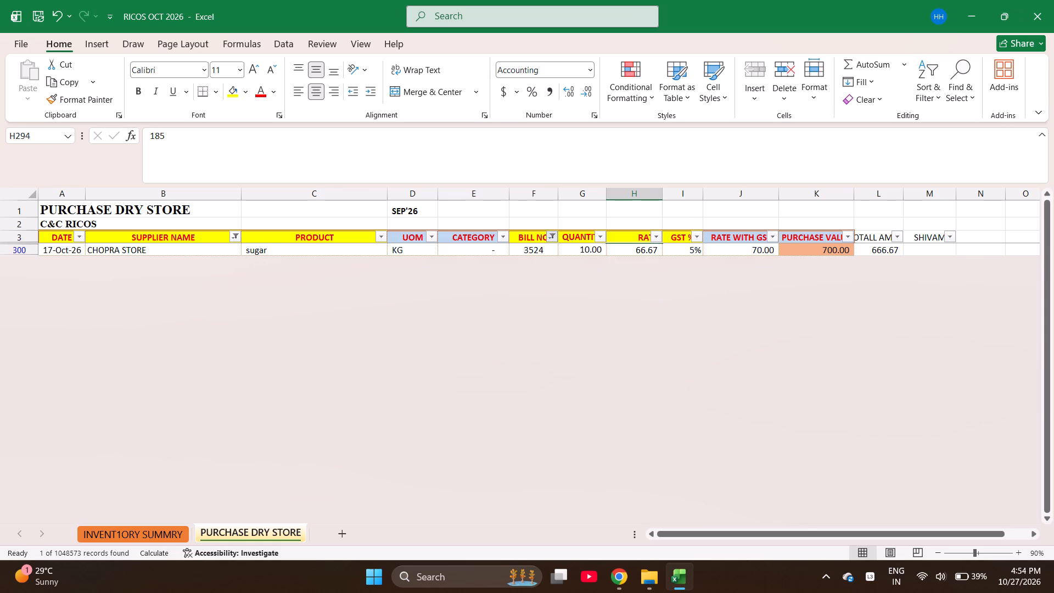
left_click(552, 234)
key("e")
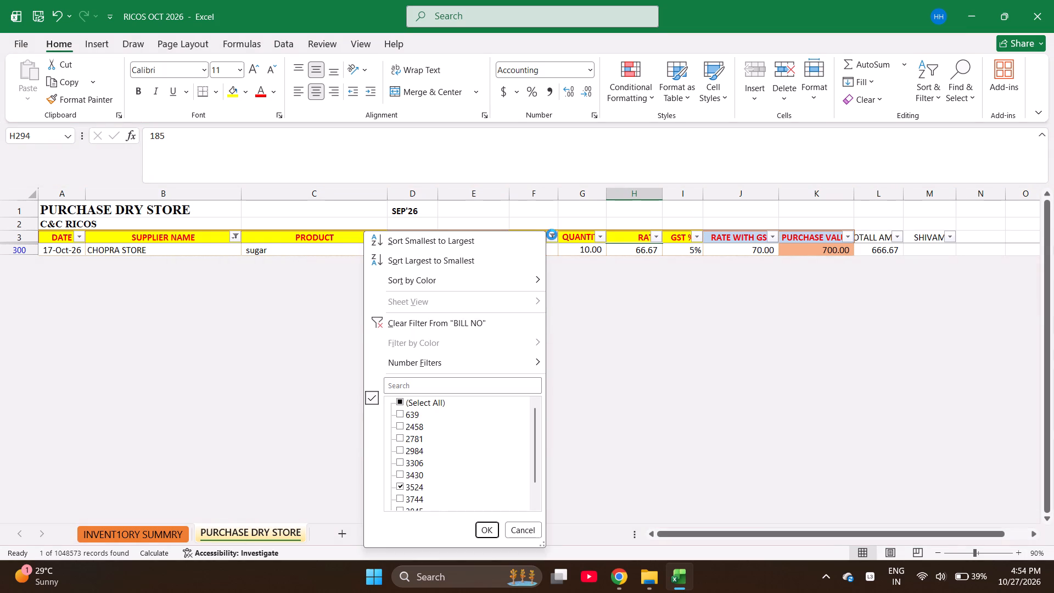
key("e")
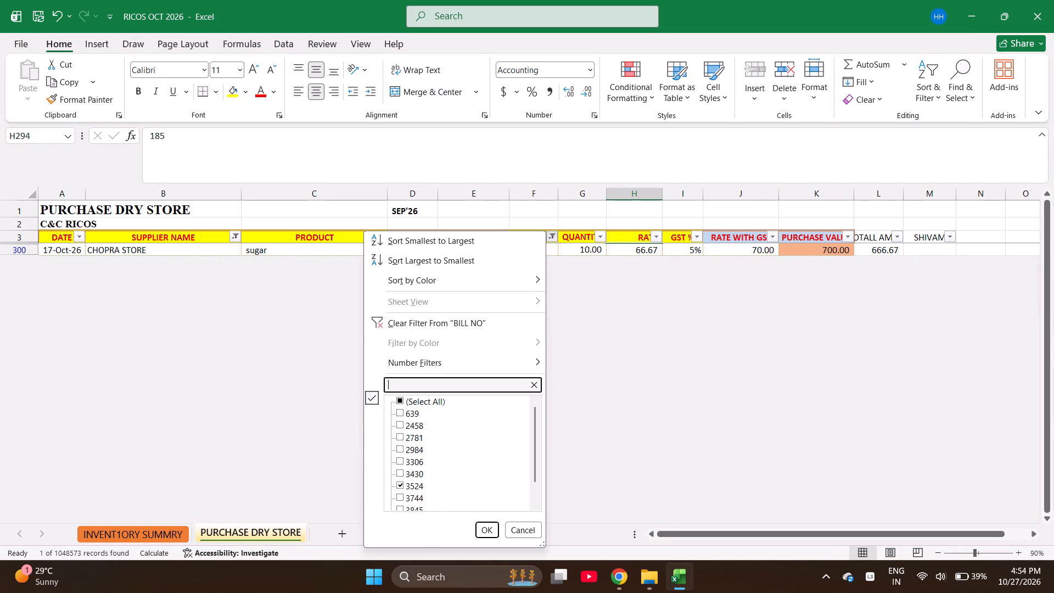
key("BackSpace")
type("3744")
key("Return")
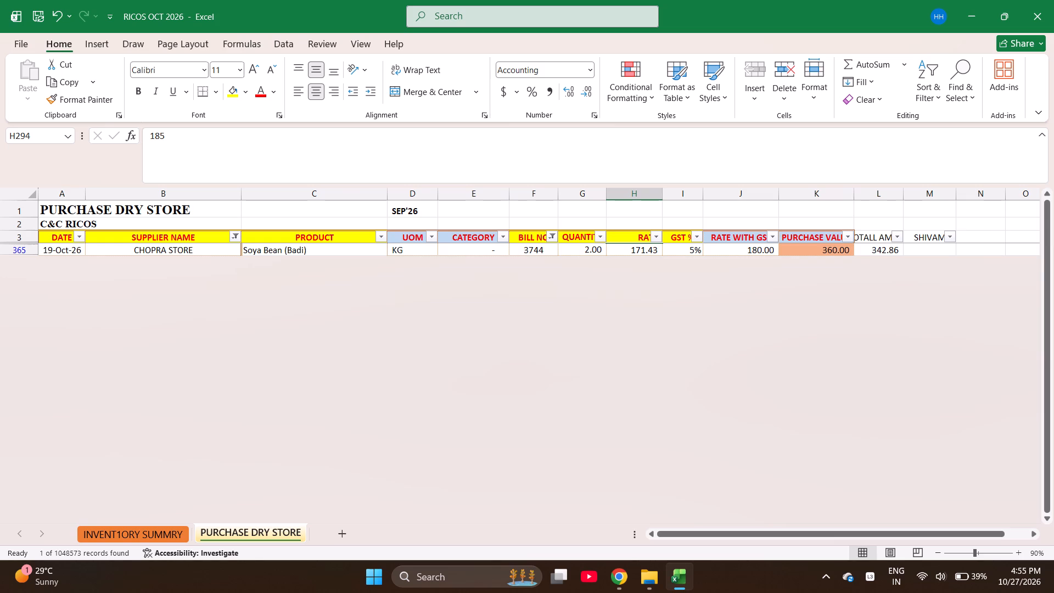
Change the BILL NO filter to show only bill 3845.
left_click(550, 238)
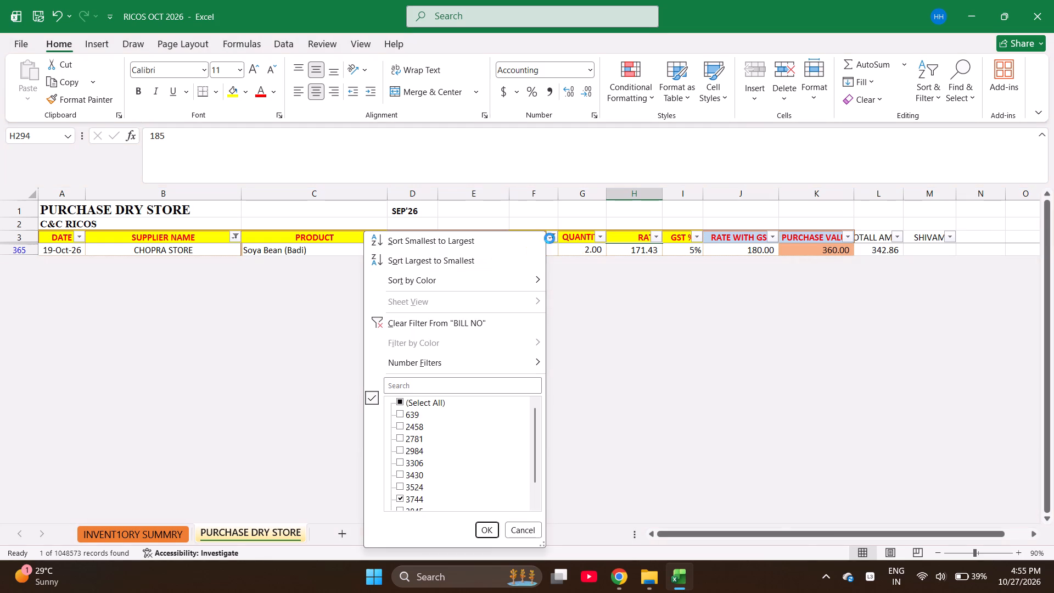
key("e")
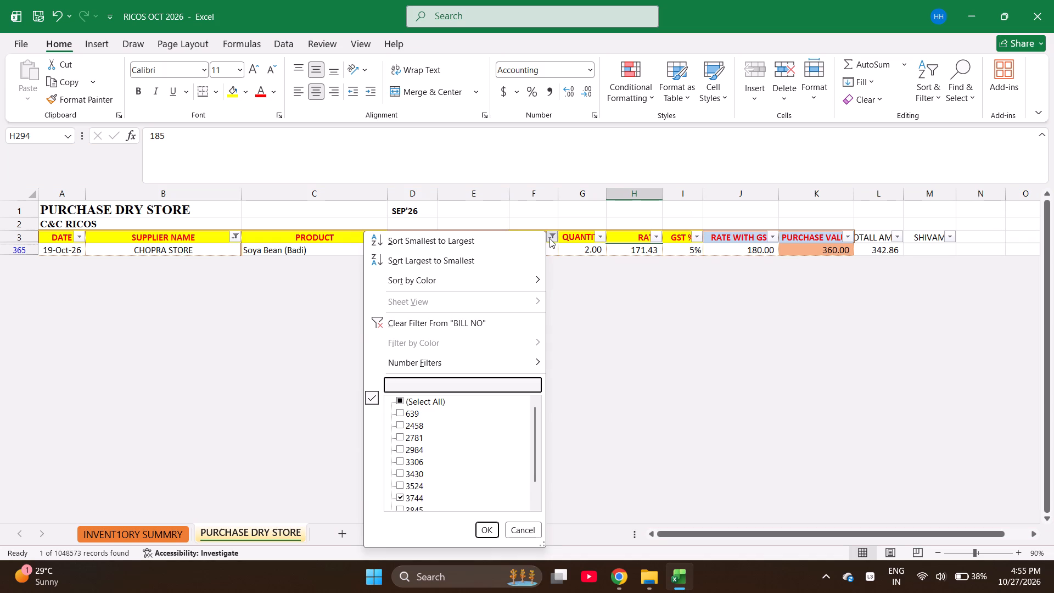
type("3845")
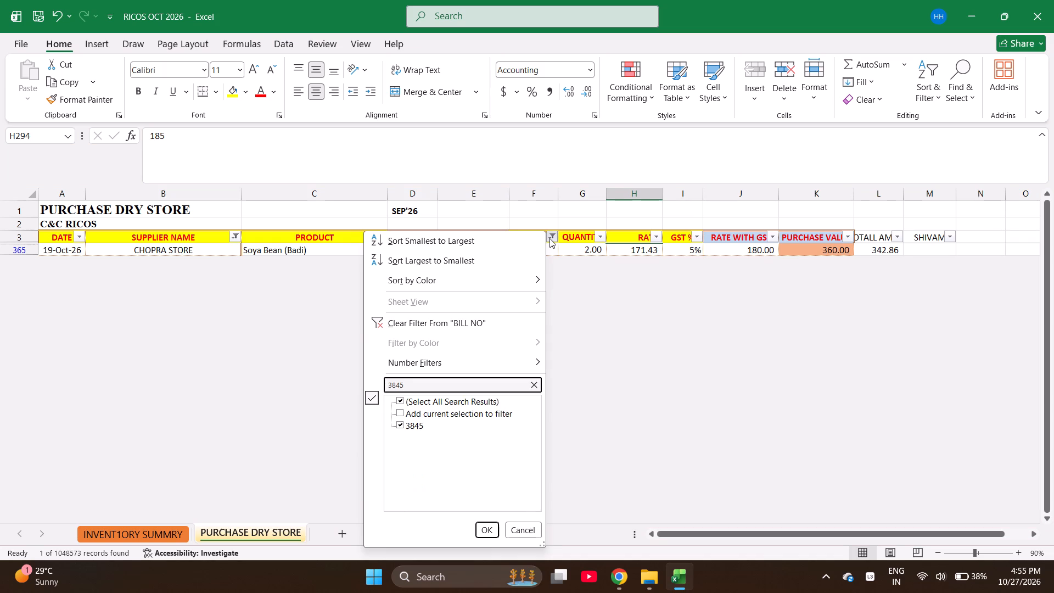
key("Return")
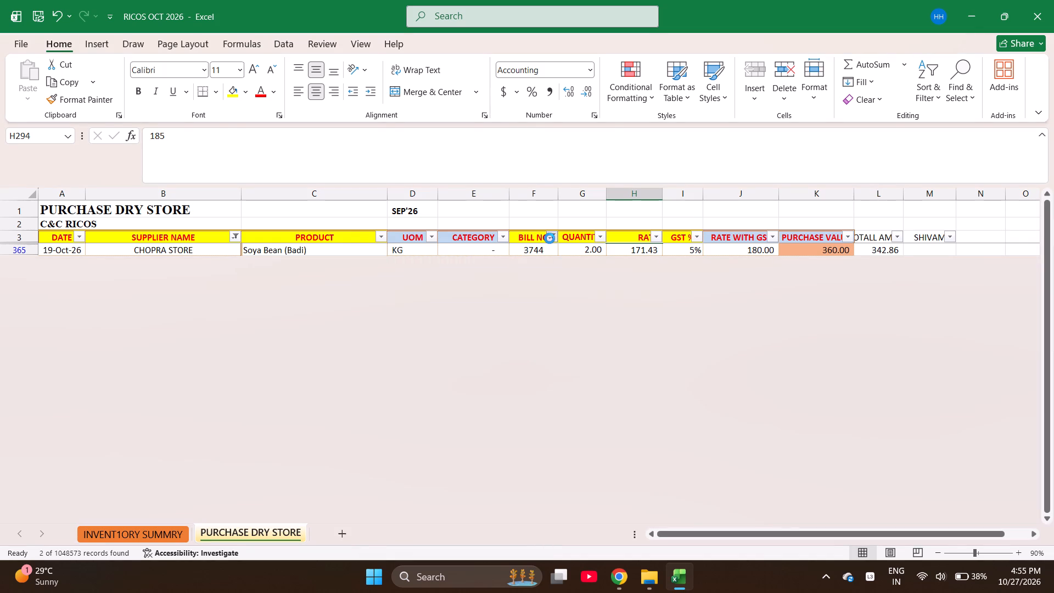
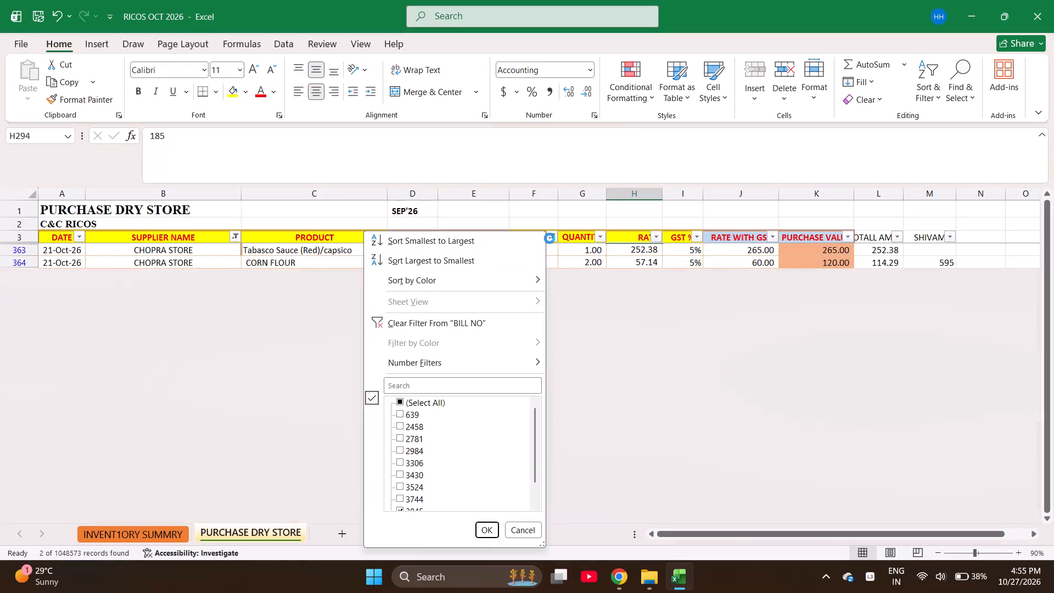
Change the BILL NO filter to show only bill 3926.
key("e")
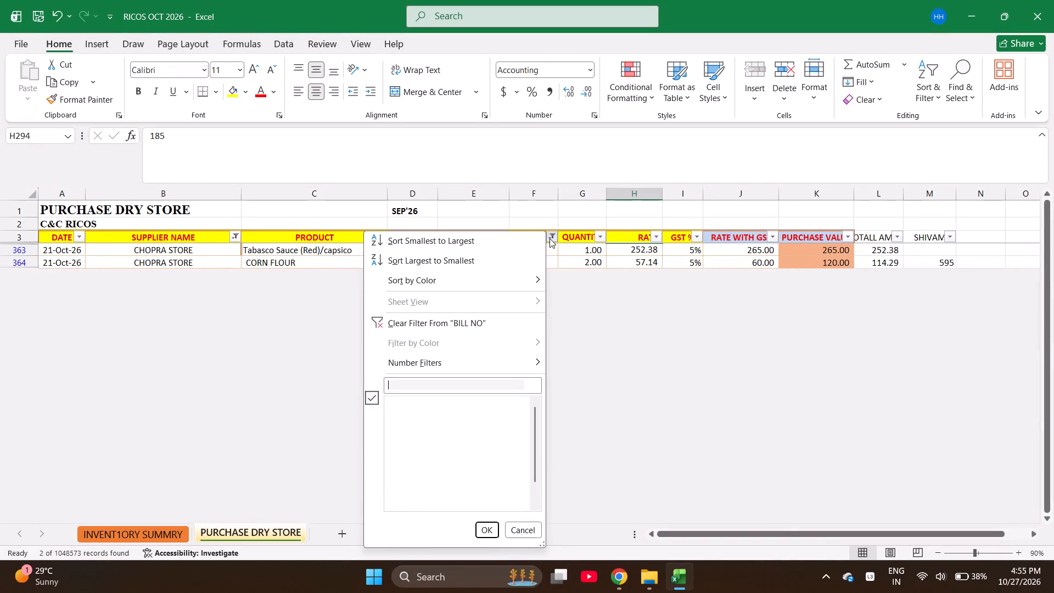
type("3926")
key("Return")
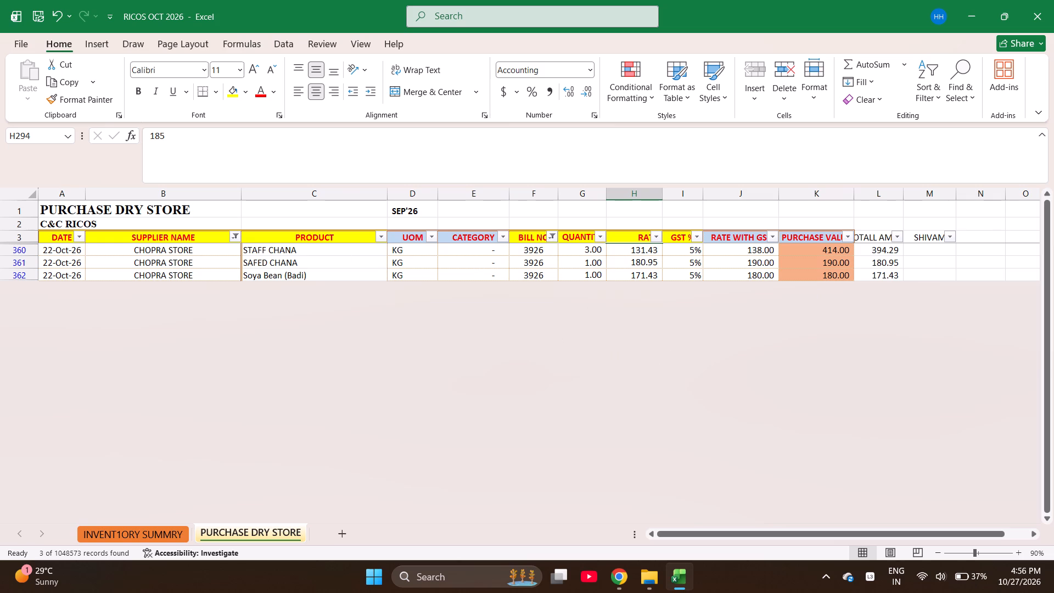
Clear the BILL NO filter so that all CHOPRA STORE bills are listed.
left_click(550, 237)
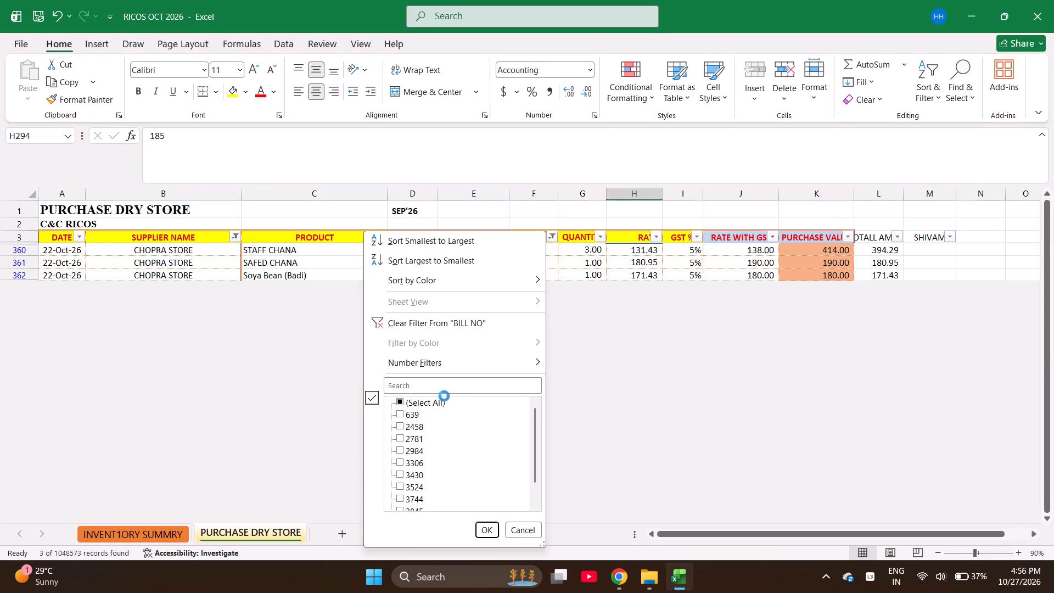
left_click(422, 402)
left_click(485, 529)
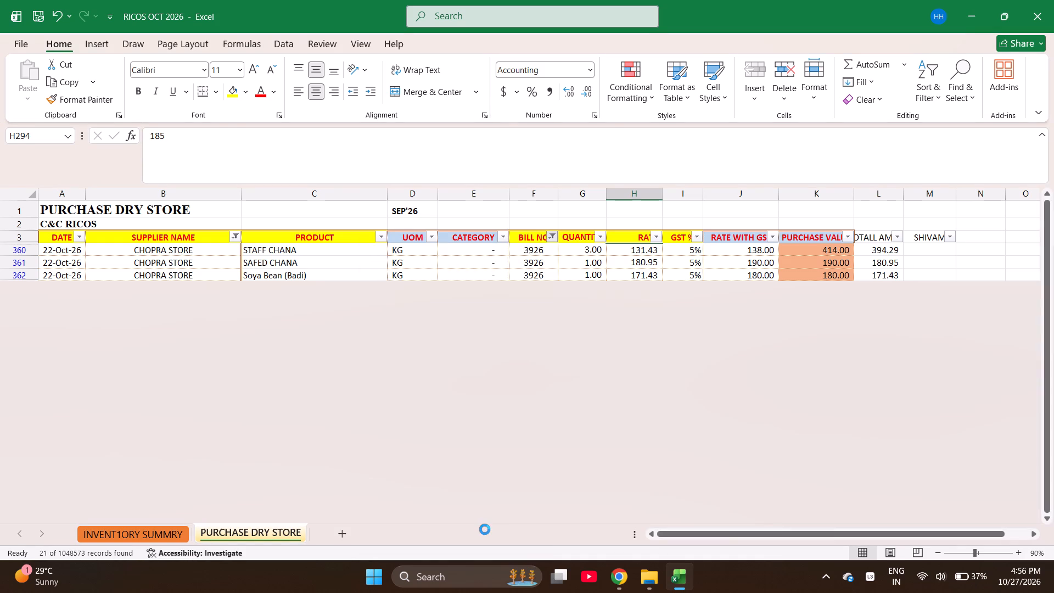
Reset the SUPPLIER NAME filter to include all suppliers.
left_click(234, 236)
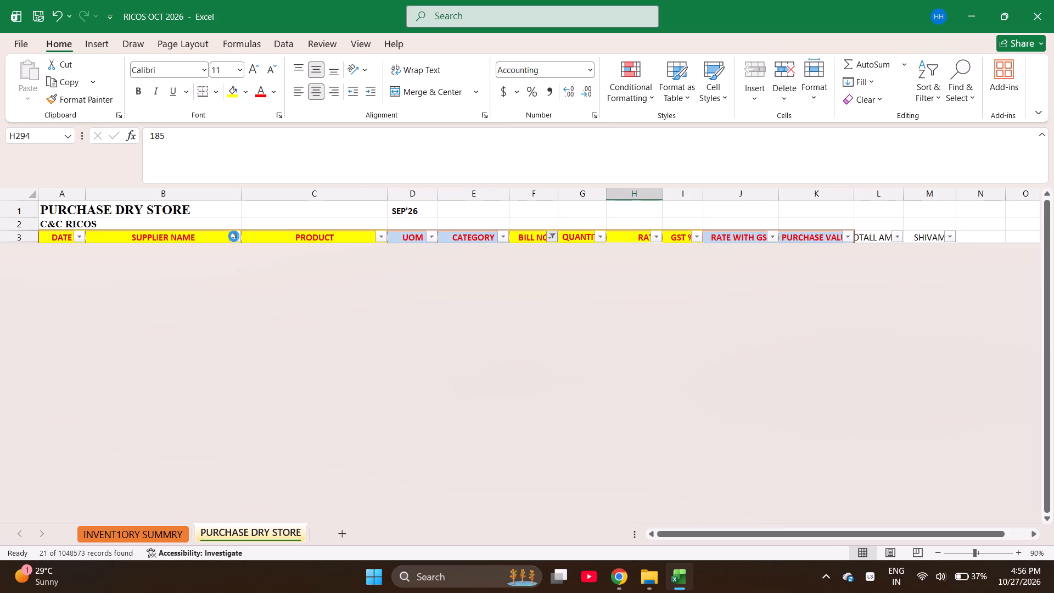
left_click(234, 236)
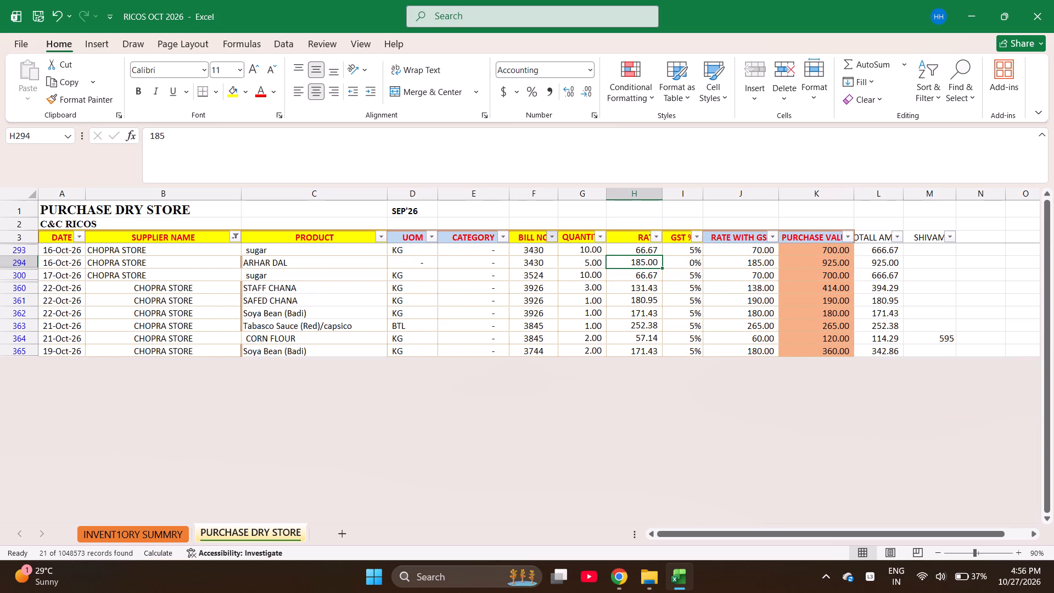
left_click(102, 399)
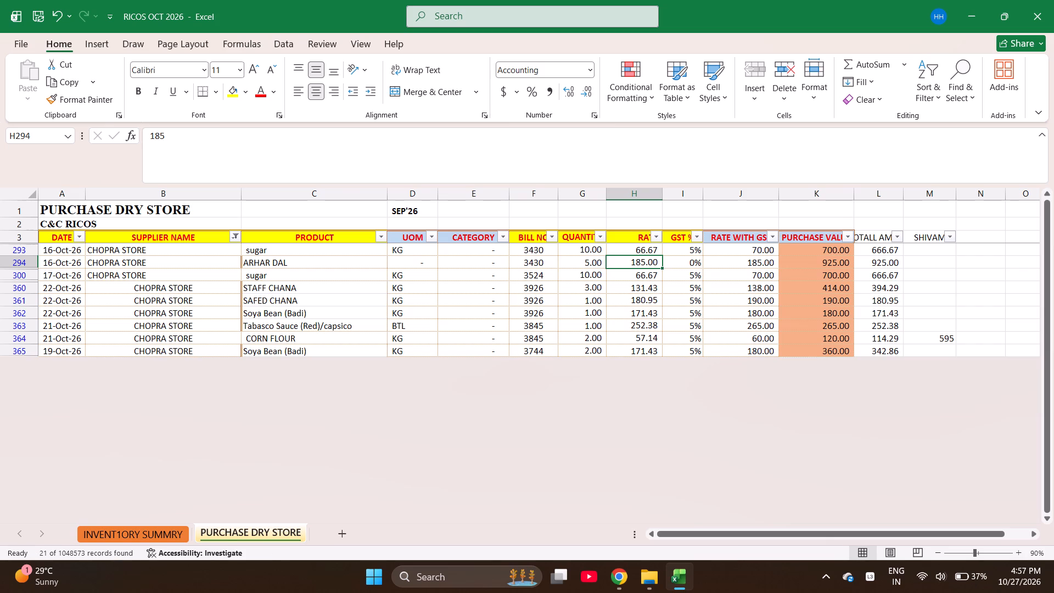
left_click(232, 237)
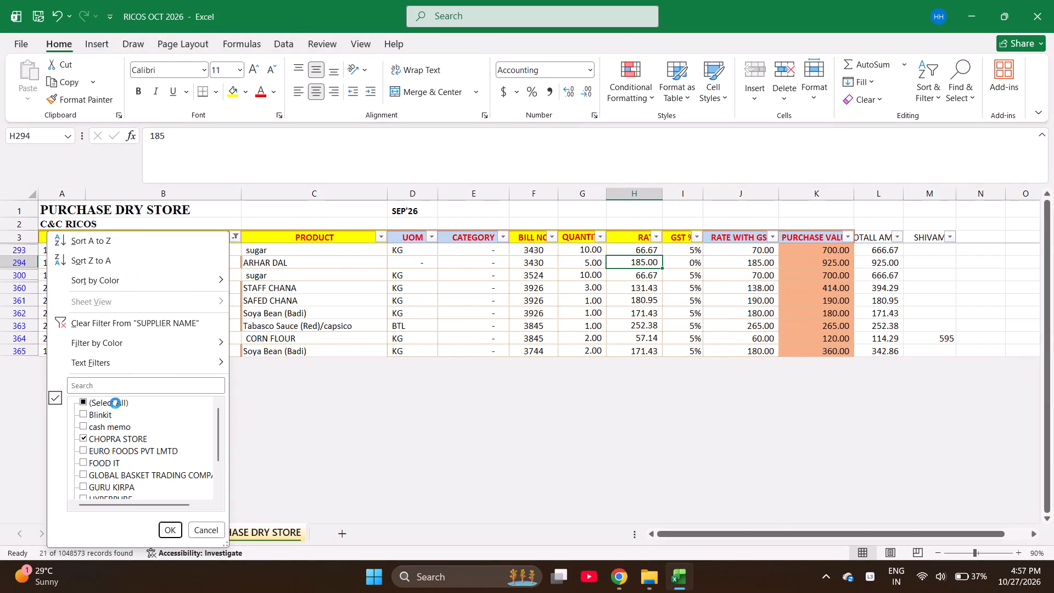
left_click(115, 403)
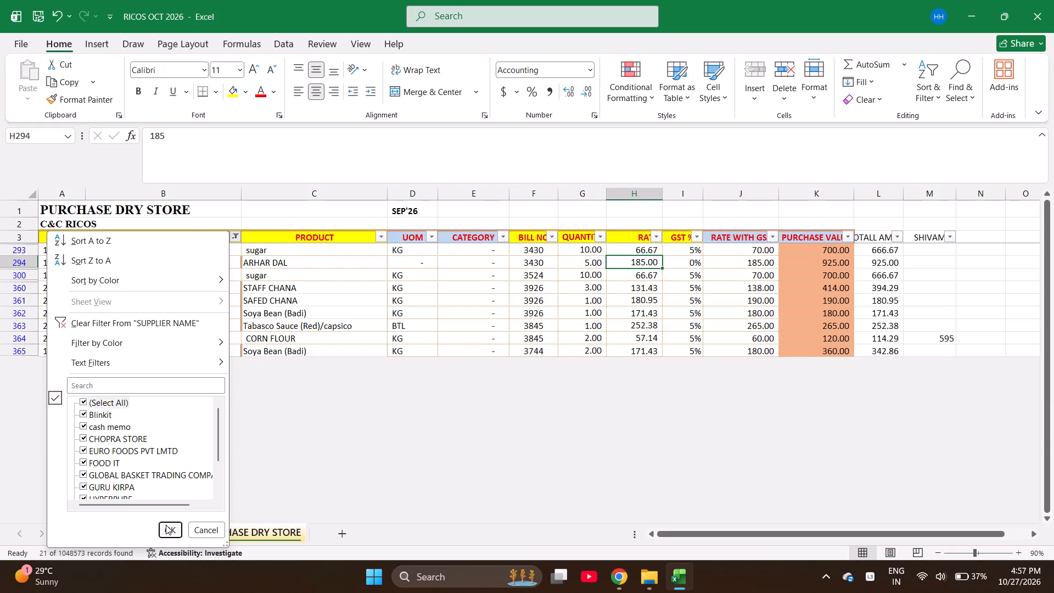
left_click(167, 526)
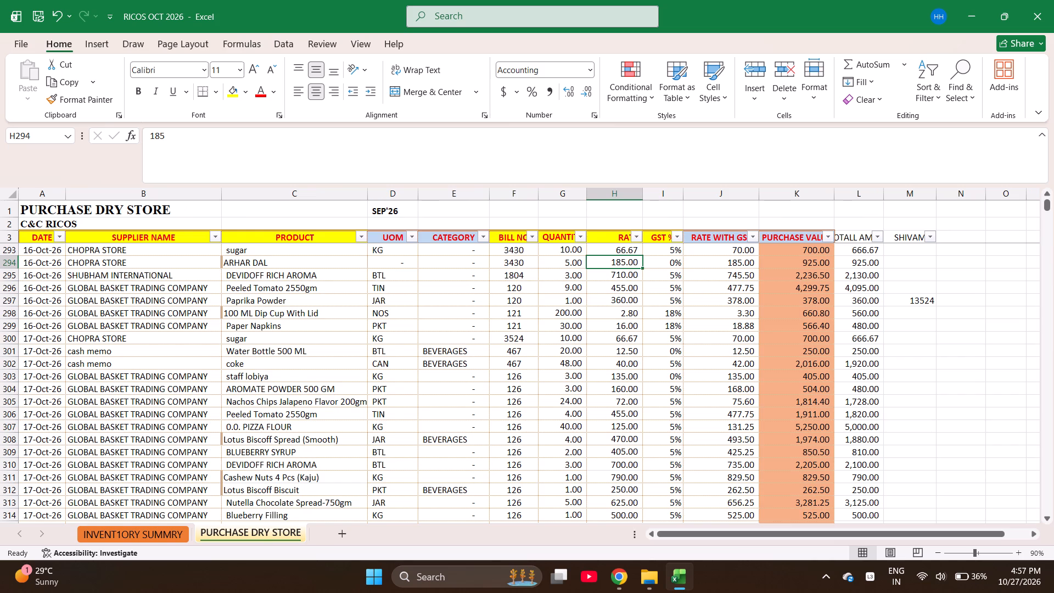
Save the RICOS OCT 2026 workbook with the filters cleared.
left_click(24, 529)
key("ctrl+s")
key("ctrl+s")
key("ctrl+s")
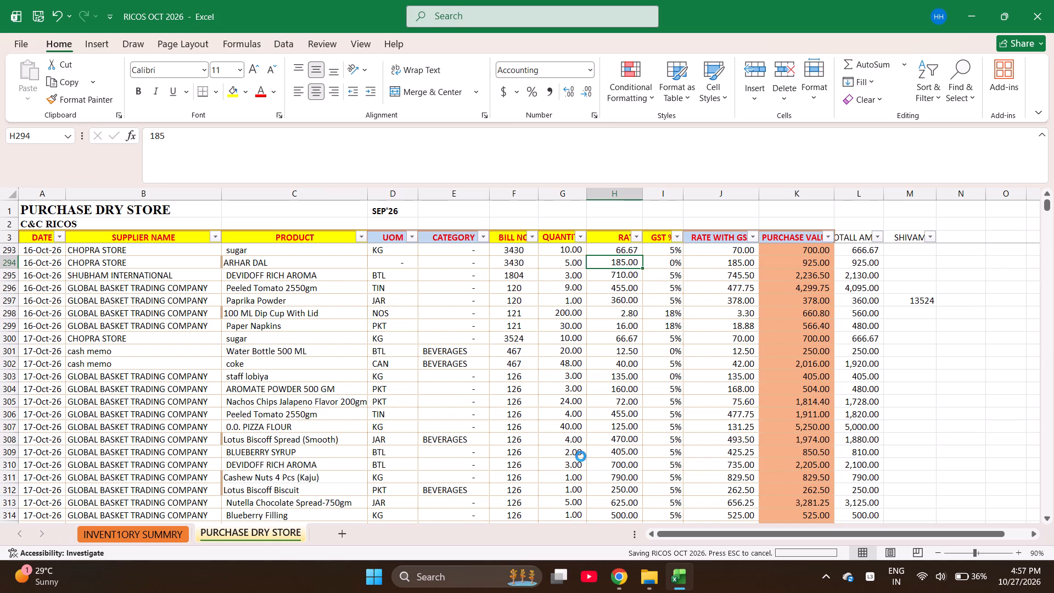
key("ctrl+s")
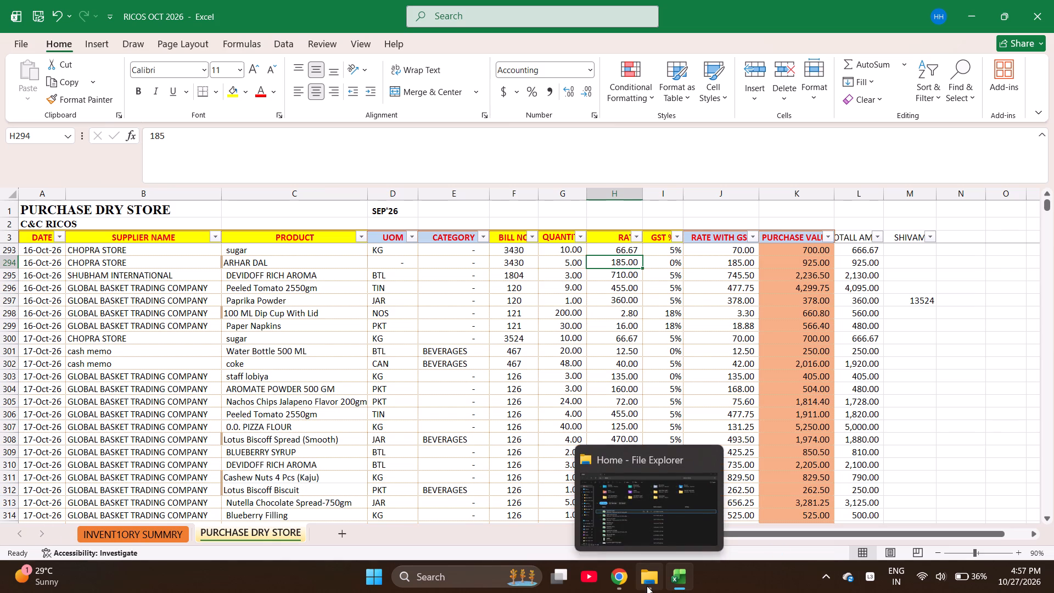
Switch to the open File Explorer window.
left_click(632, 490)
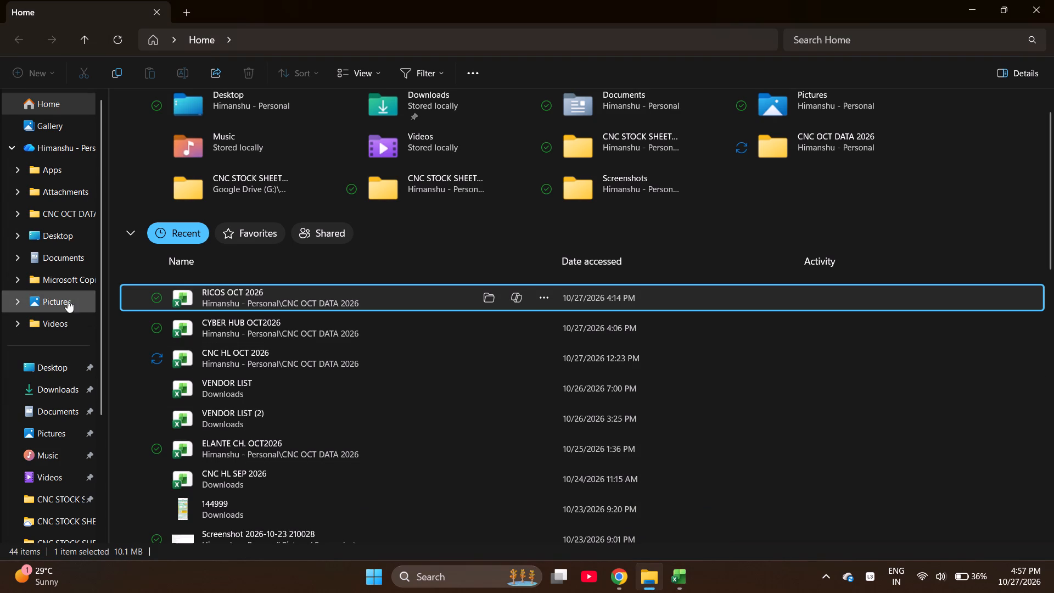
Open the CNC OCT DATA 2026 folder to view its workbooks.
left_click(68, 218)
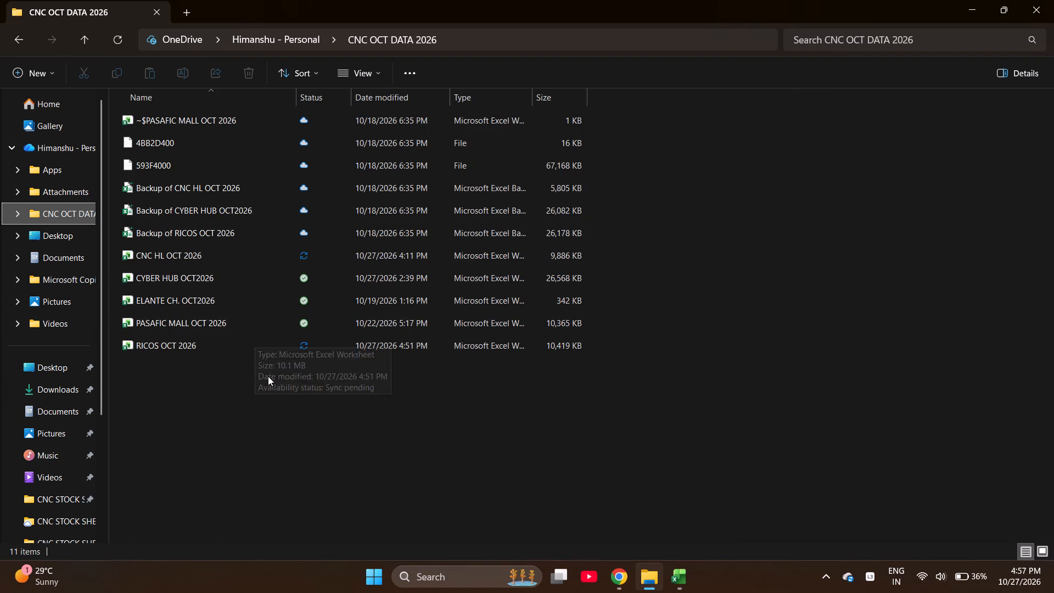
left_click(268, 376)
Switch back to the RICOS OCT 2026 workbook in Excel and unhide Sheet1.
key("alt+Tab")
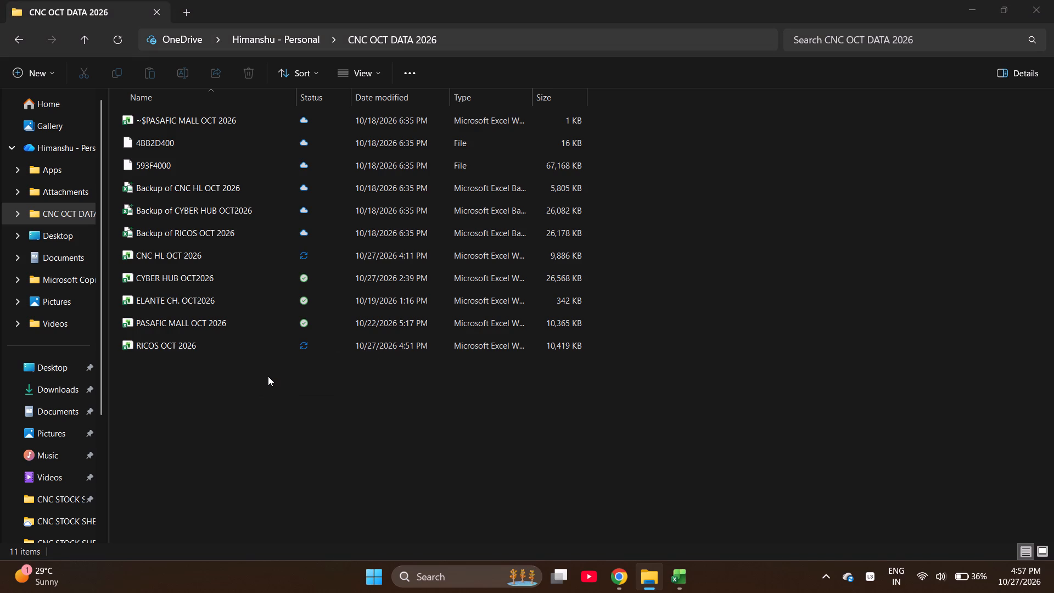
key("alt+Tab")
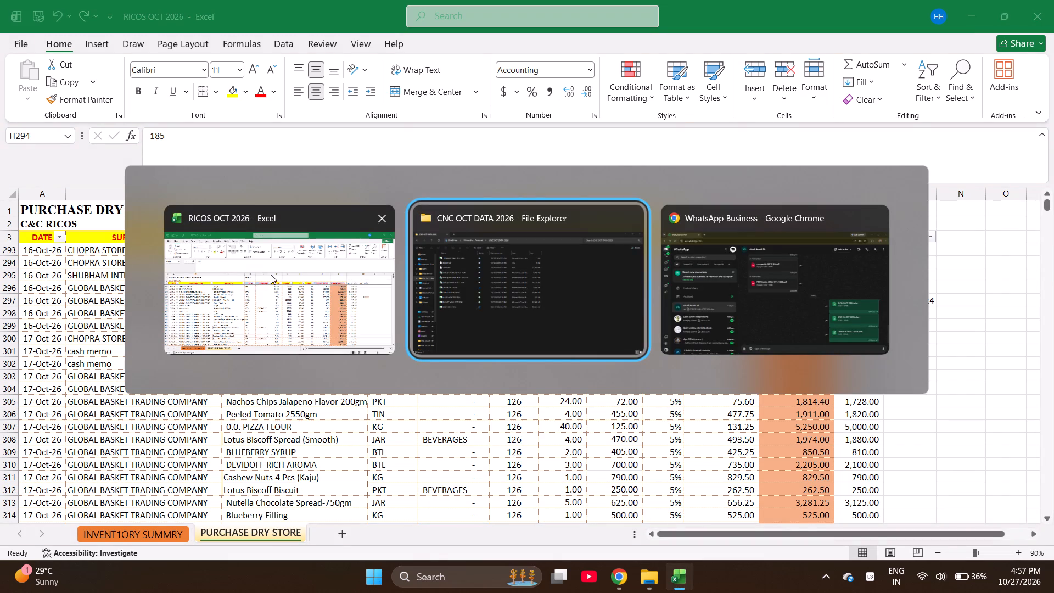
left_click(281, 298, "alt")
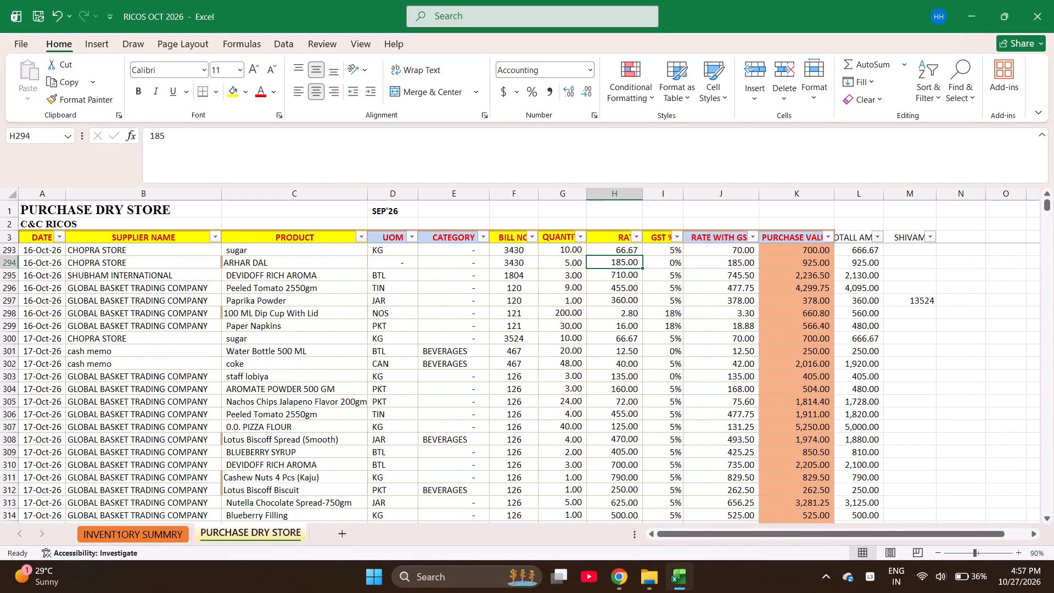
right_click(284, 542)
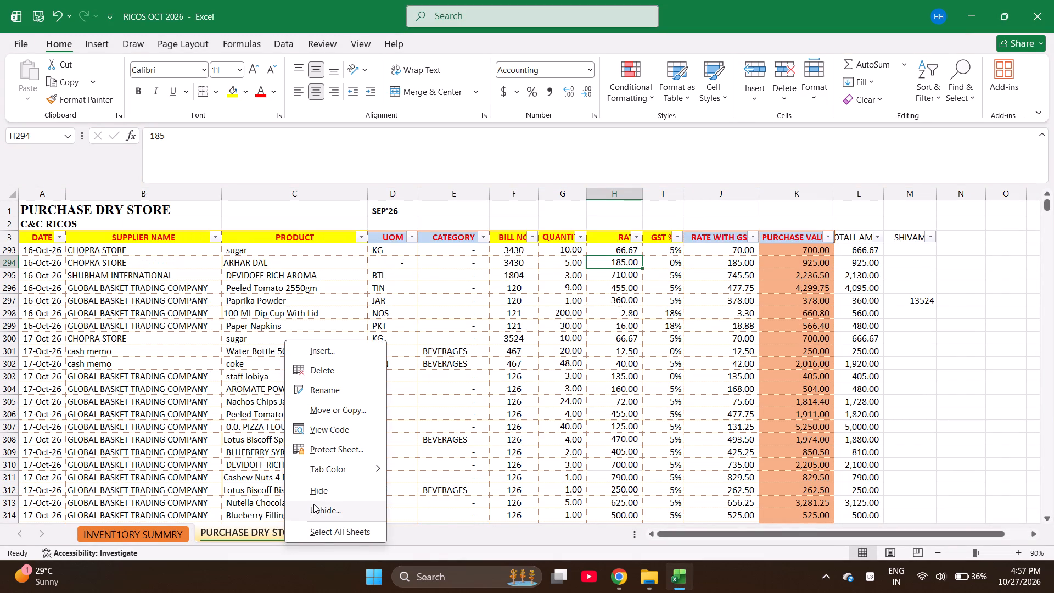
left_click(313, 504)
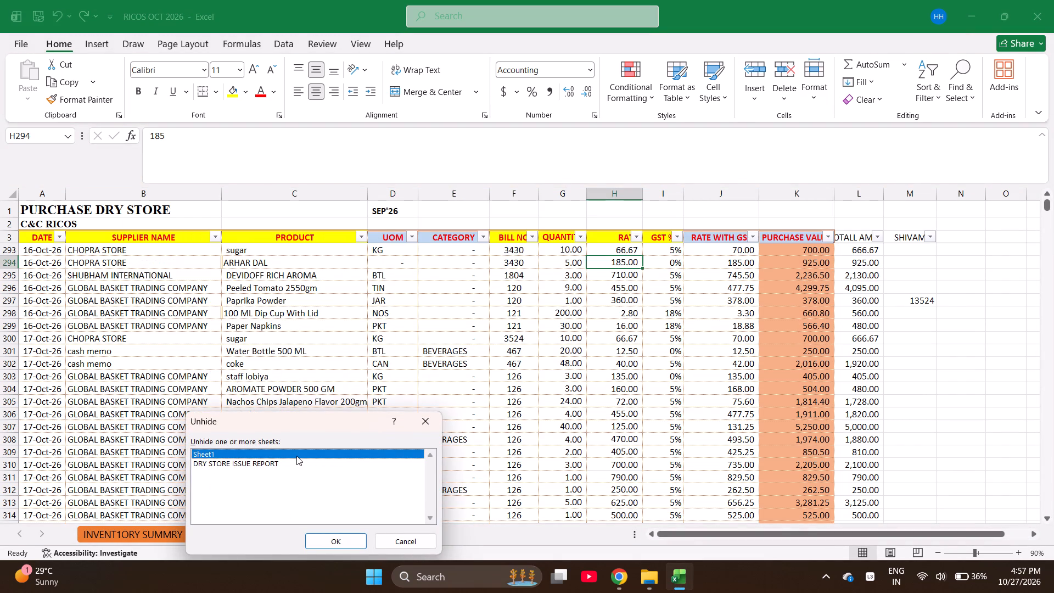
key("Return")
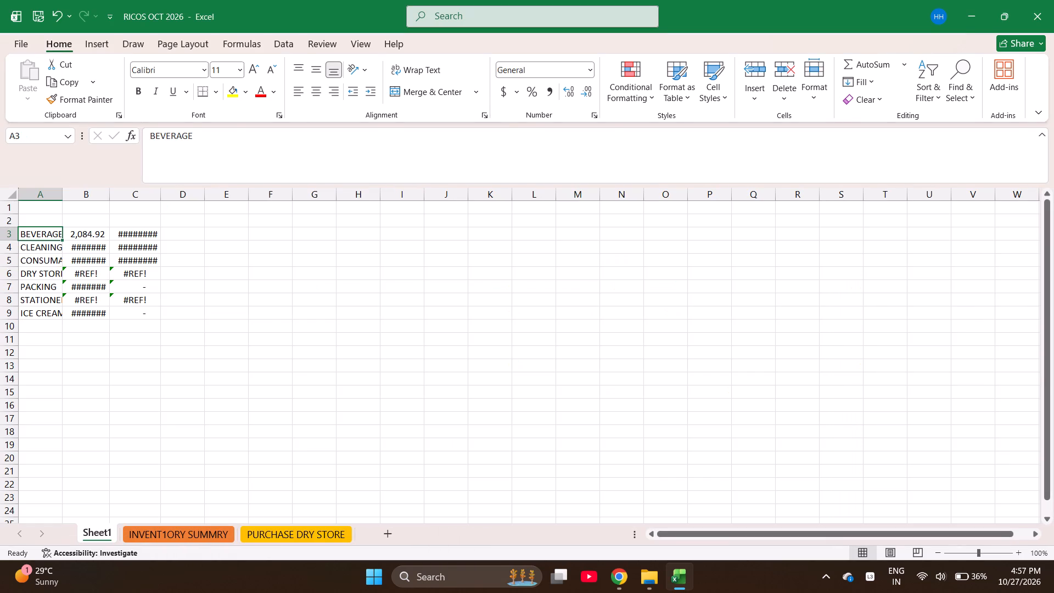
Delete the worksheet Sheet1 from the RICOS OCT 2026 workbook.
right_click(99, 536)
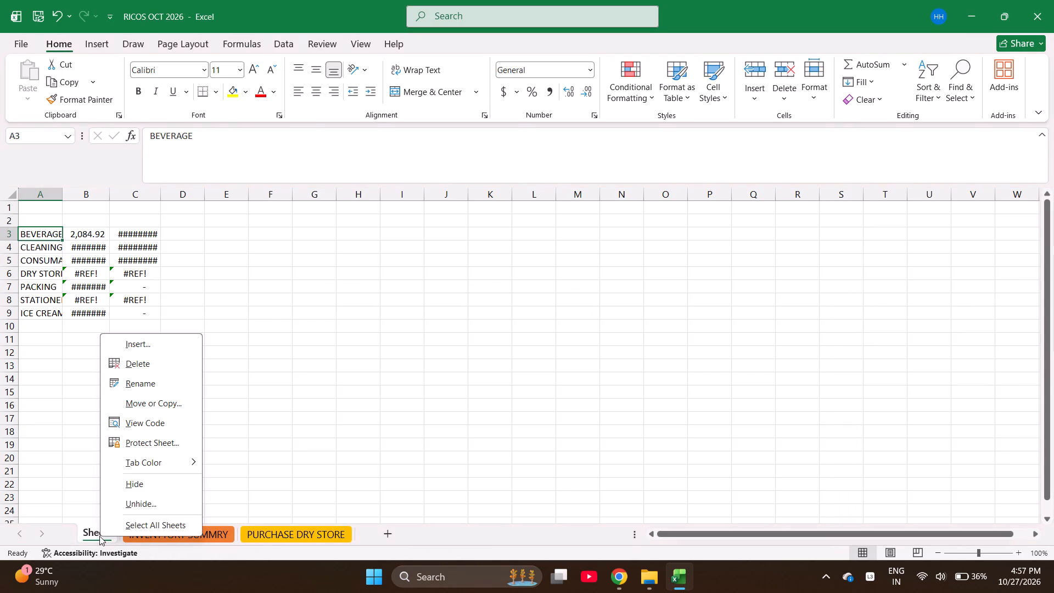
left_click(134, 363)
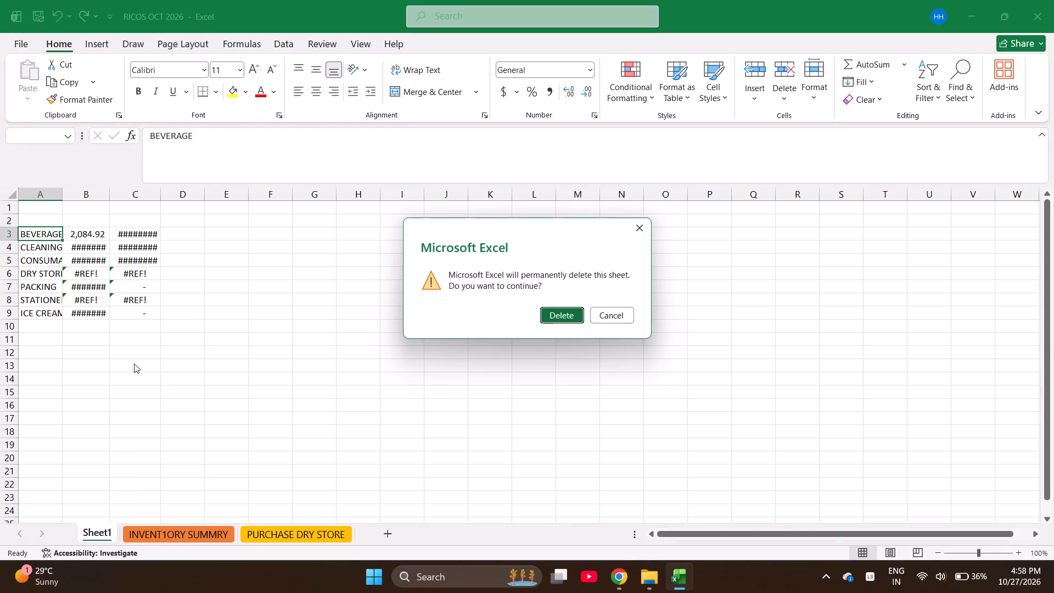
key("Return")
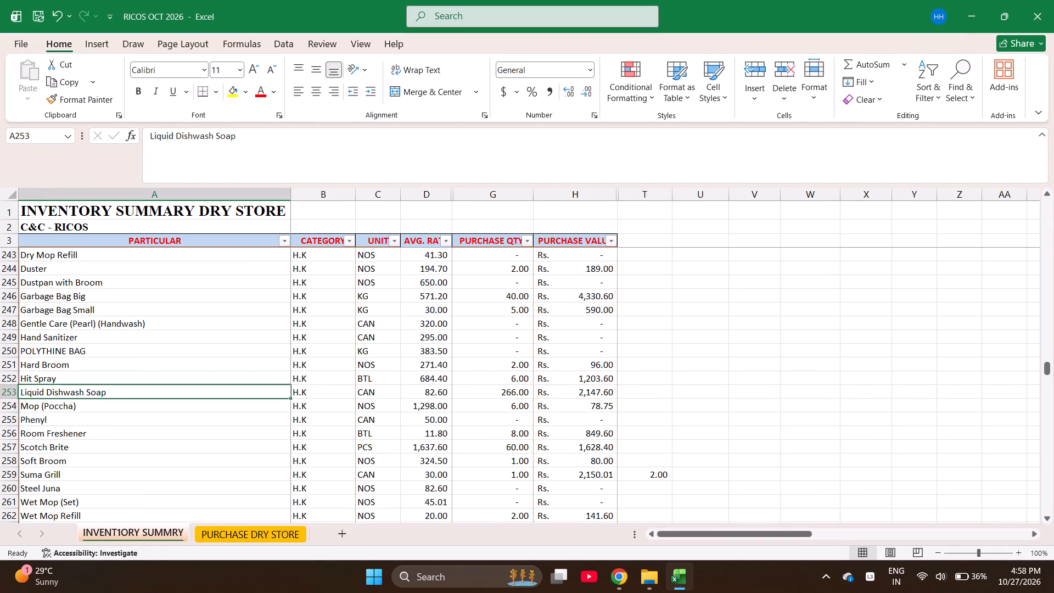
Return to the PURCHASE DRY STORE sheet and save the workbook.
key("Right")
key("ctrl+Page_Down")
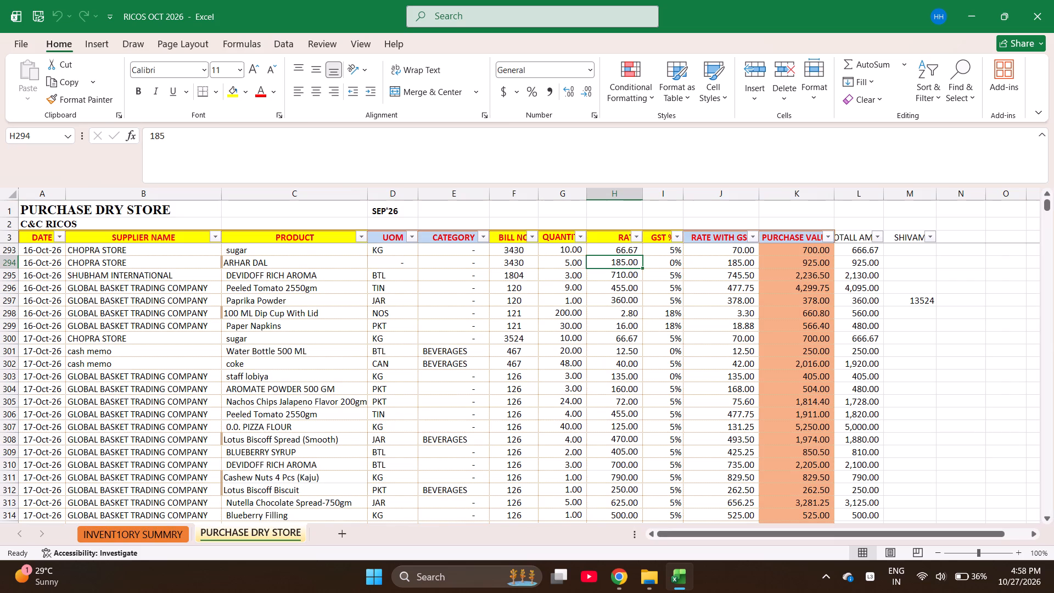
key("ctrl+s")
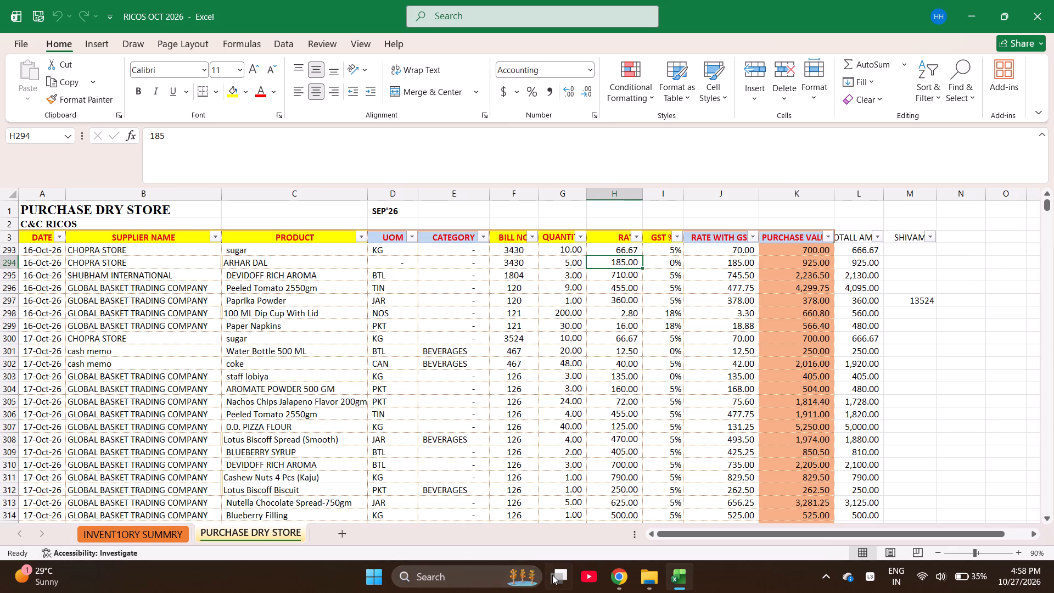
Switch to File Explorer and refresh the CNC OCT DATA 2026 folder to check the sync status of RICOS OCT 2026.
left_click(643, 579)
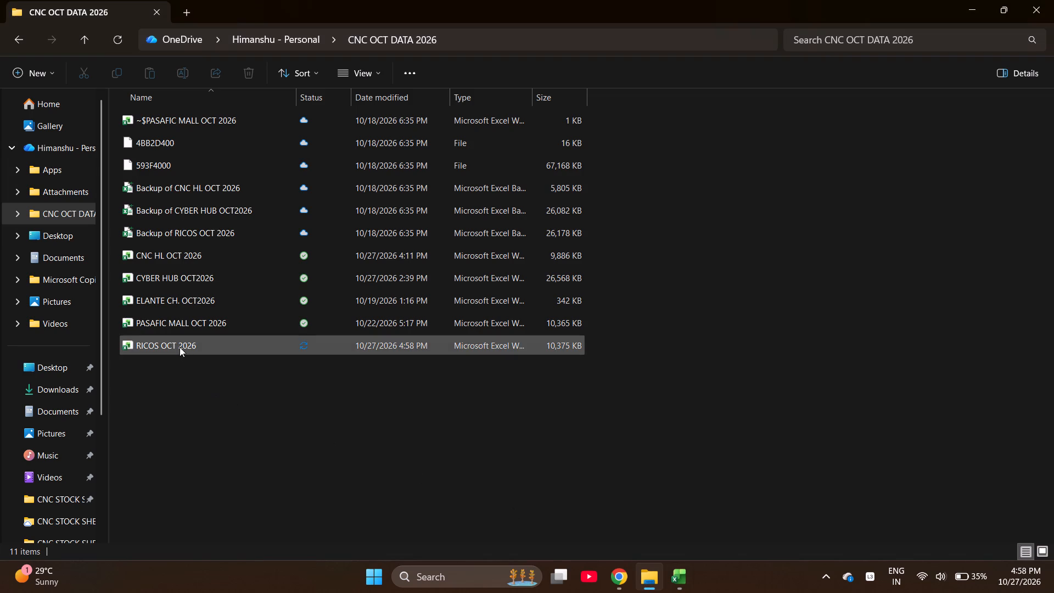
key("F5")
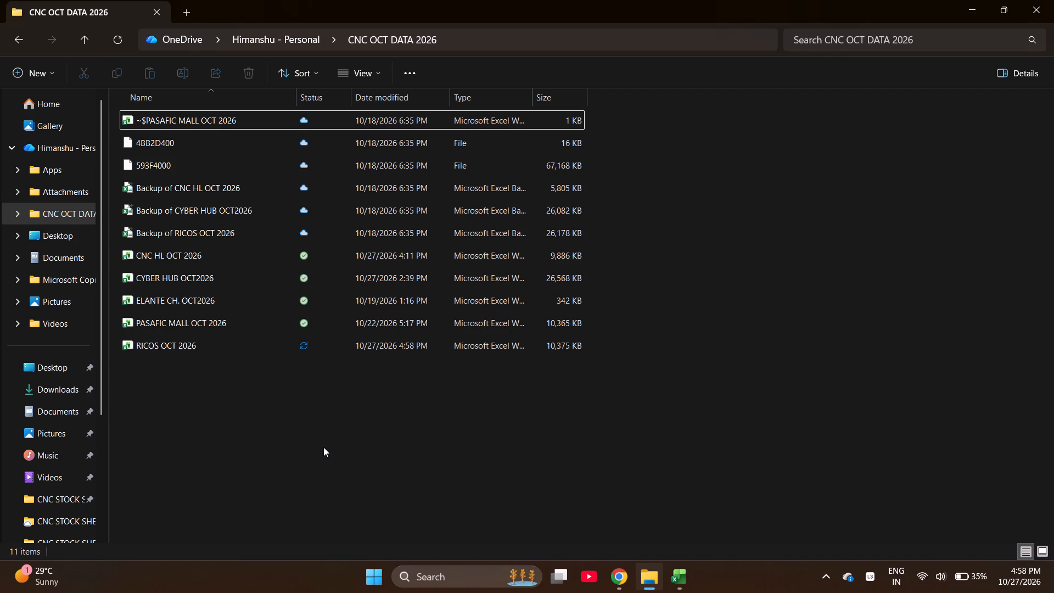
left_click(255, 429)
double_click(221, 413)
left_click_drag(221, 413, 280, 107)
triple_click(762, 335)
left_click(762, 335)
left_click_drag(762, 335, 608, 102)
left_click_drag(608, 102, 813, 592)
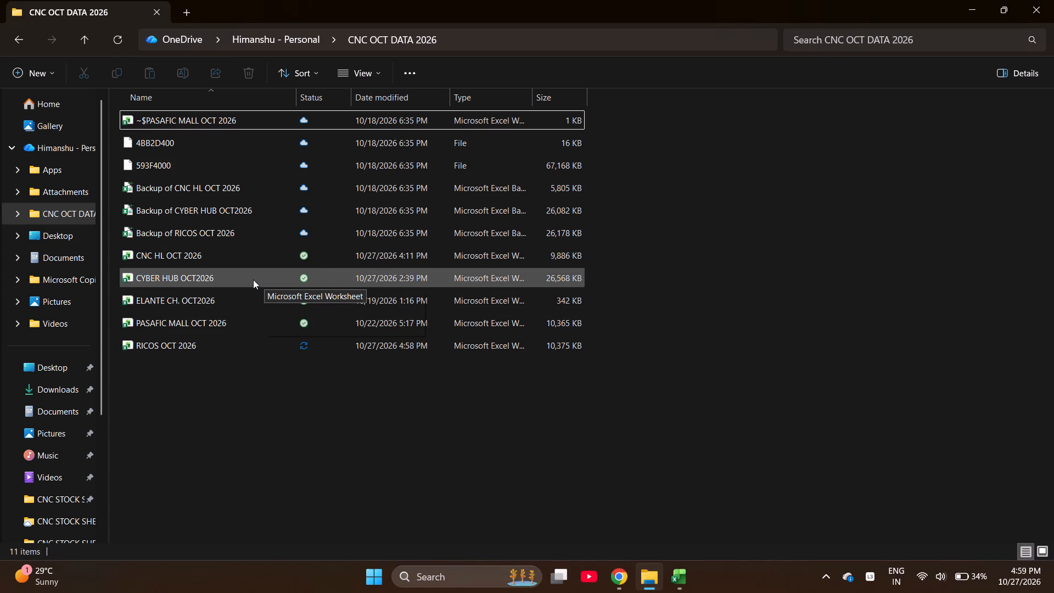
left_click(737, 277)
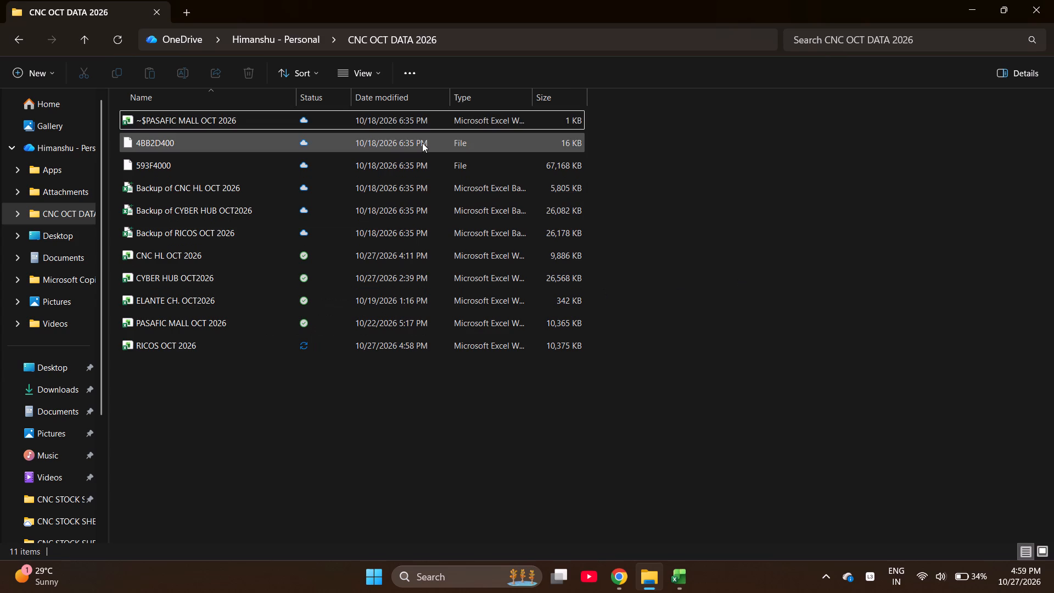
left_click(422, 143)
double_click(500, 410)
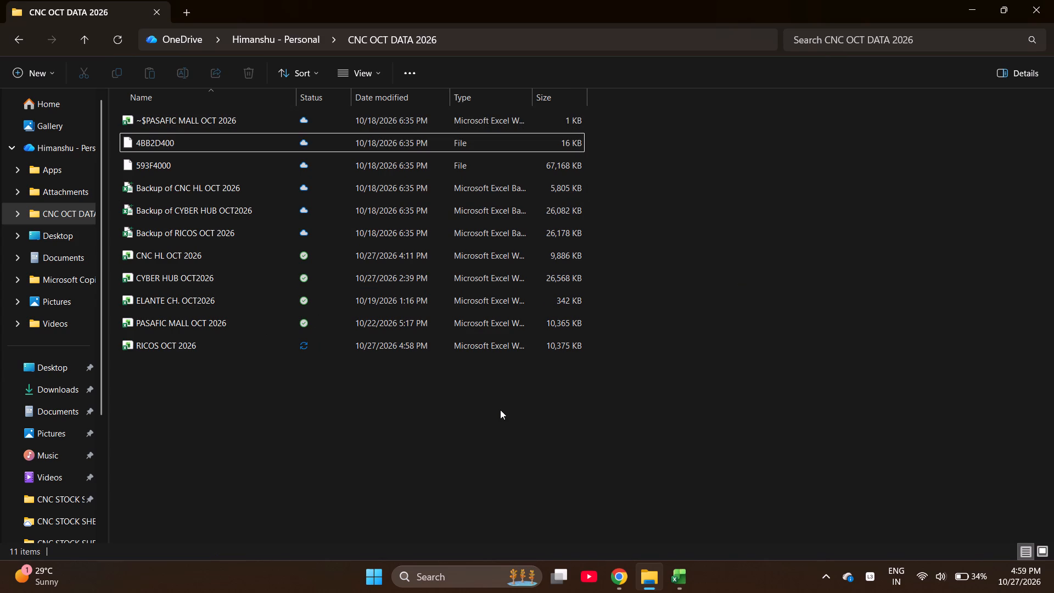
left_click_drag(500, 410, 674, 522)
Show the hidden system tray icons.
left_click(825, 570)
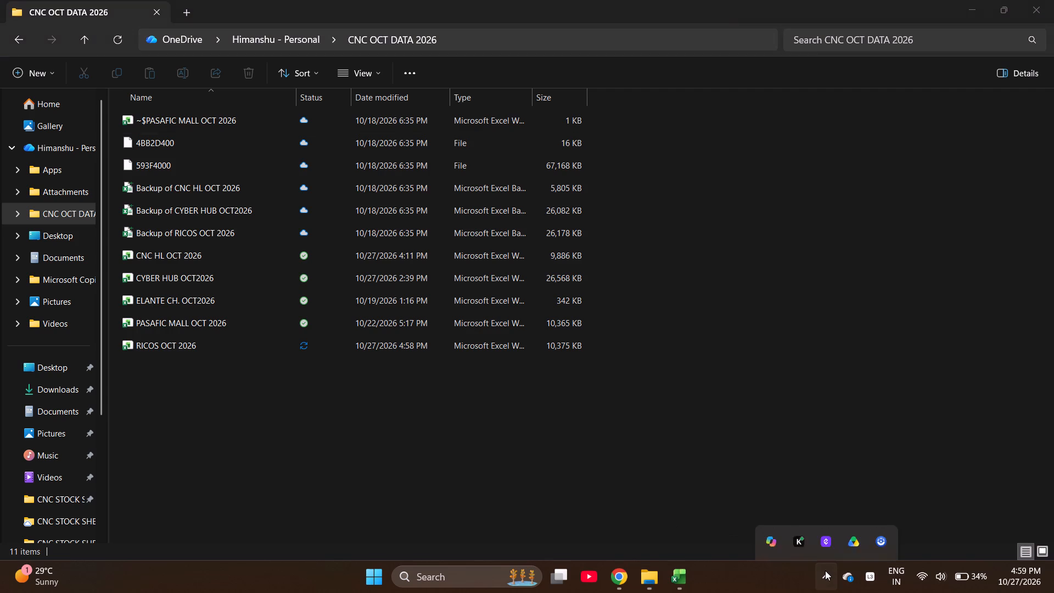